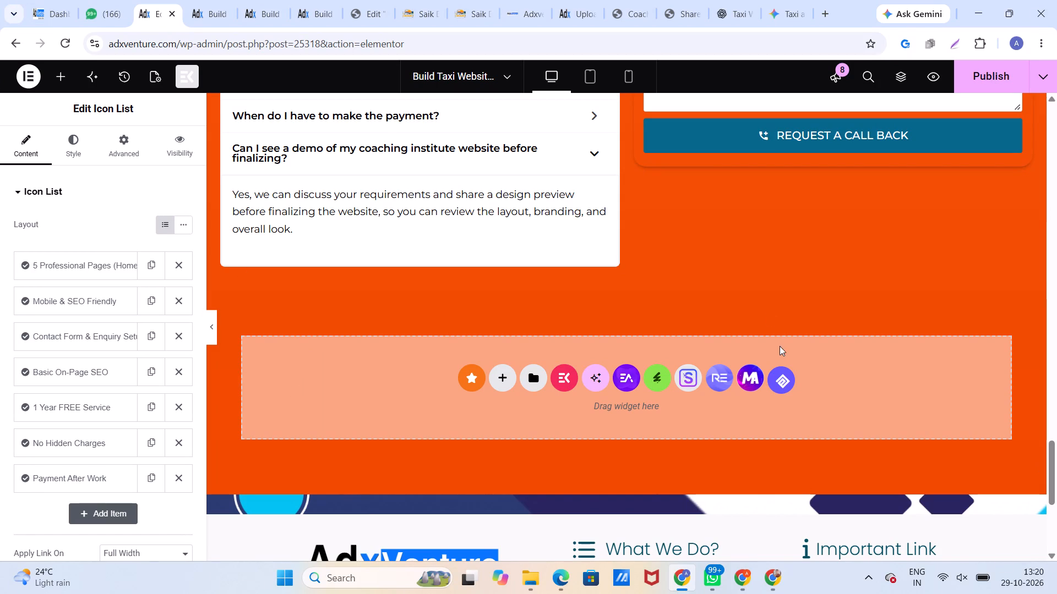
Set a classic white background colour (#FFFFFF) on the container holding the Frequently Asked Questions and Get In Touch form.
{"action": "left_click", "coordinate": [642, 304]}
{"action": "scroll", "coordinate": [532, 307], "scroll_direction": "up", "scroll_amount": 3}
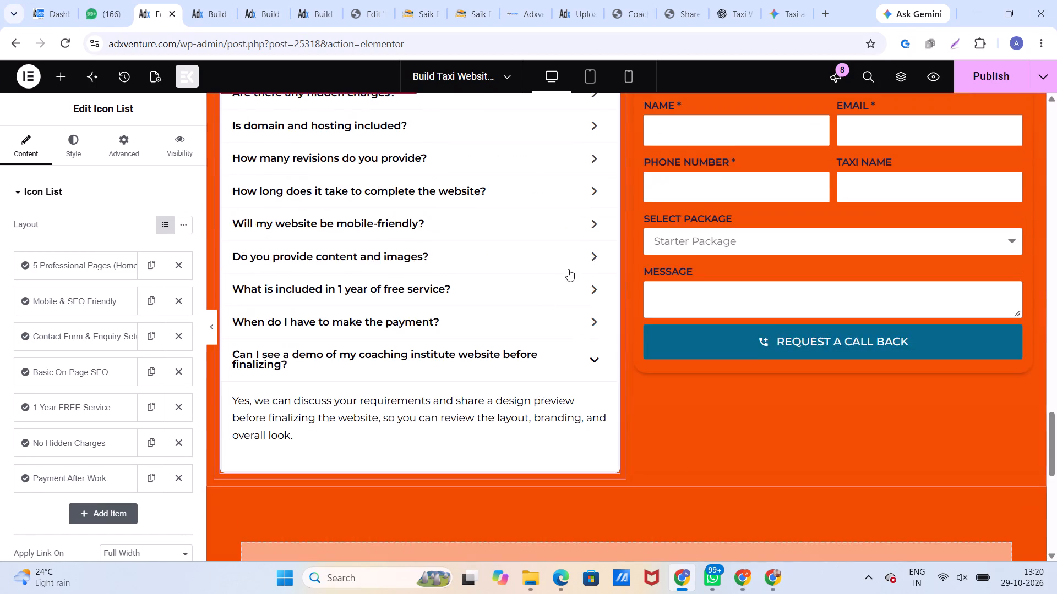
{"action": "scroll", "coordinate": [568, 270], "scroll_direction": "up", "scroll_amount": 4}
{"action": "left_click", "coordinate": [623, 291]}
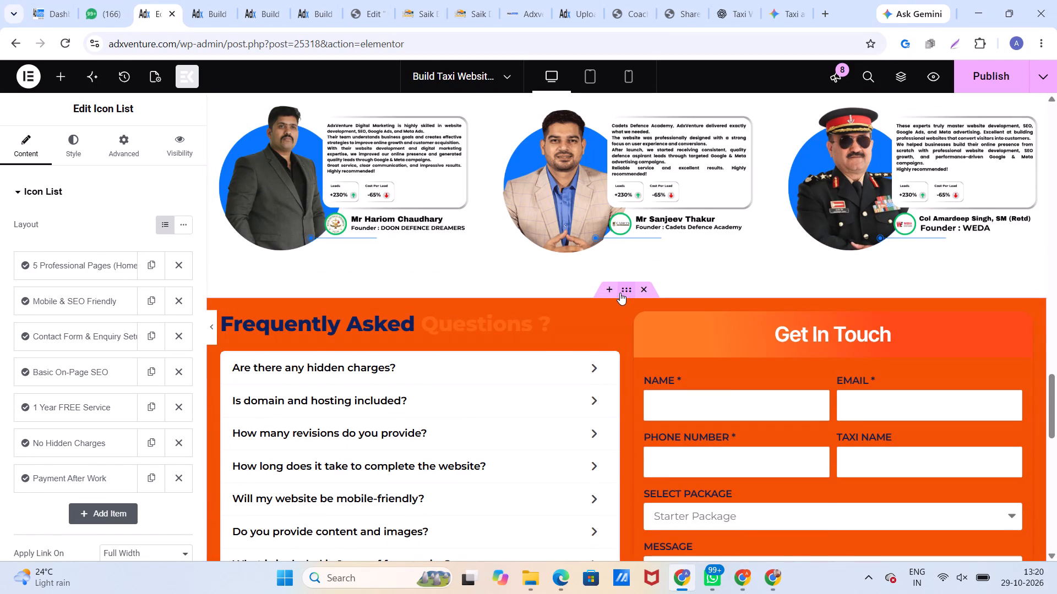
{"action": "left_click", "coordinate": [73, 161]}
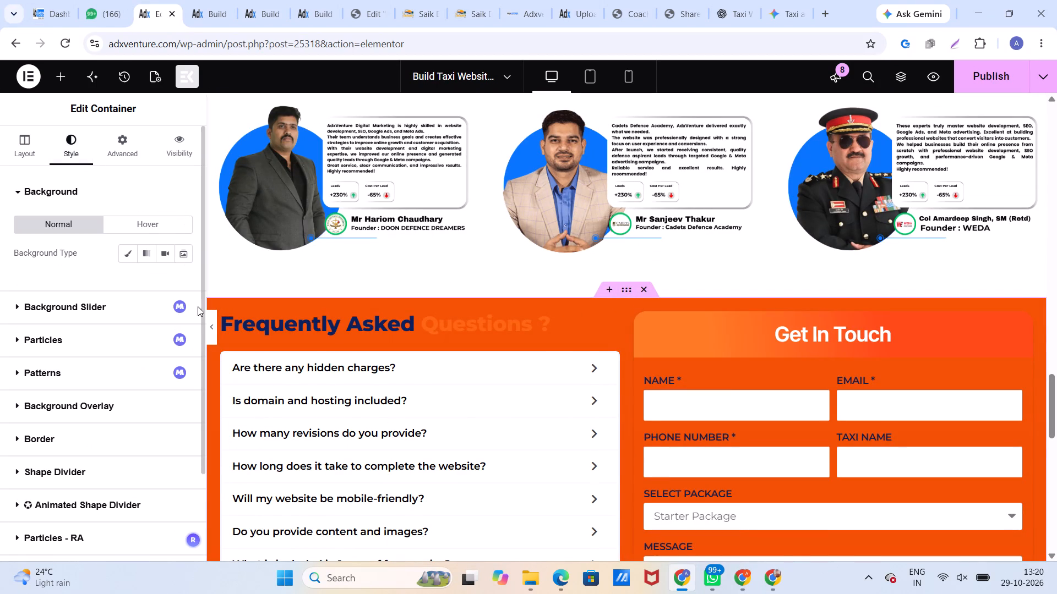
{"action": "left_click", "coordinate": [129, 254]}
{"action": "left_click", "coordinate": [187, 284]}
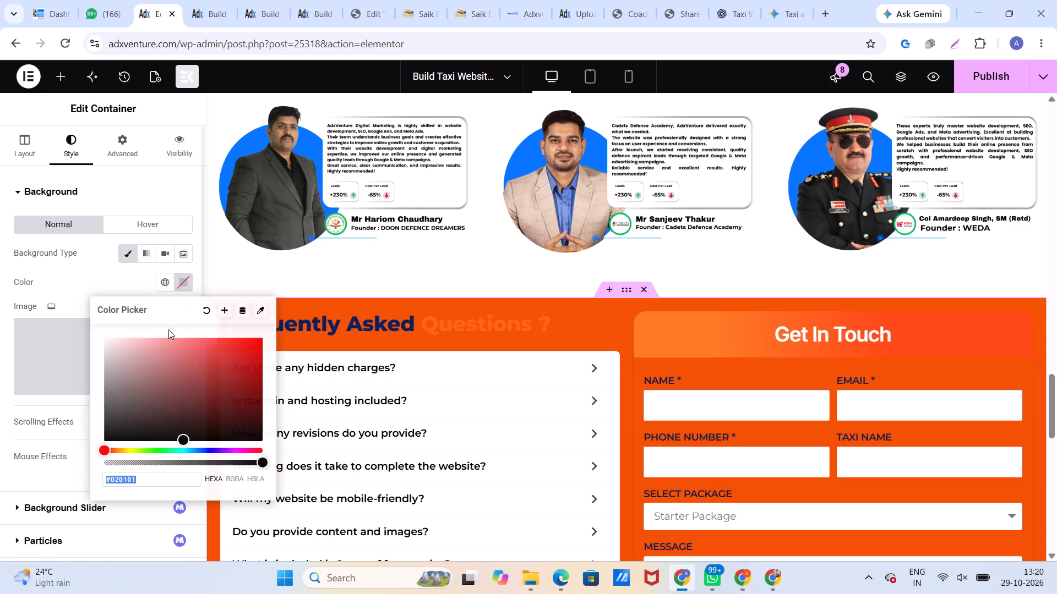
{"action": "left_click_drag", "start_coordinate": [137, 378], "coordinate": [90, 320]}
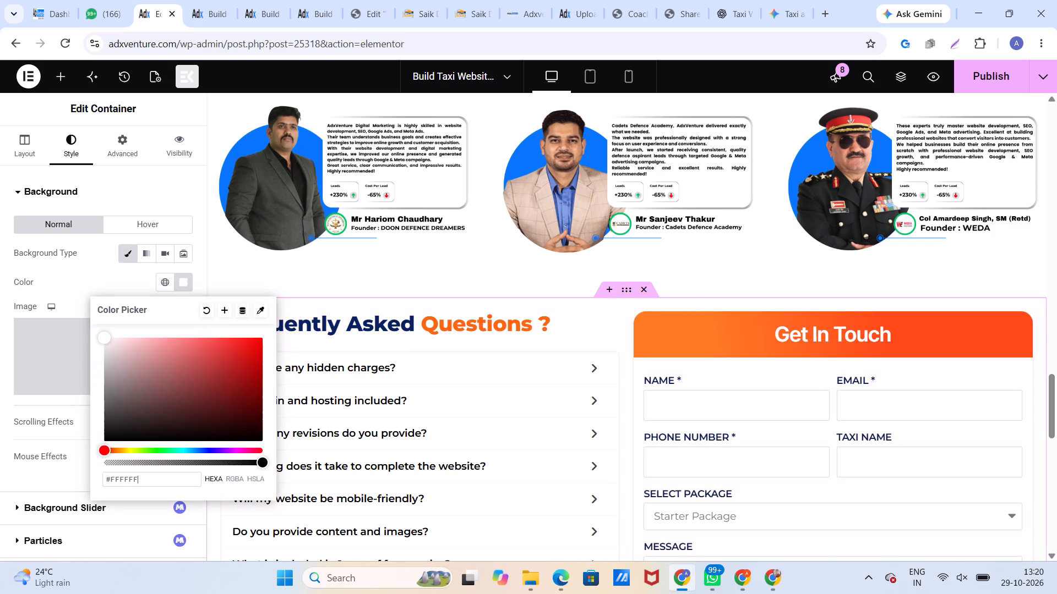
{"action": "left_click", "coordinate": [96, 261]}
Check the recoloured FAQ and contact form section down to its lower edge and publish the page changes.
{"action": "scroll", "coordinate": [329, 305], "scroll_direction": "down", "scroll_amount": 7}
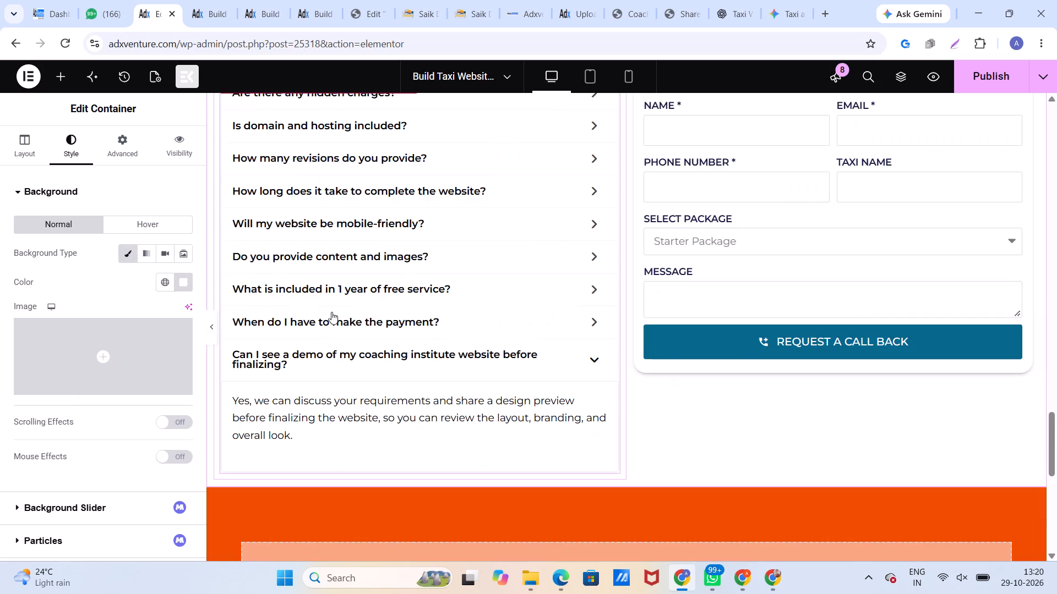
{"action": "scroll", "coordinate": [331, 312], "scroll_direction": "down", "scroll_amount": 1}
{"action": "scroll", "coordinate": [651, 251], "scroll_direction": "up", "scroll_amount": 5}
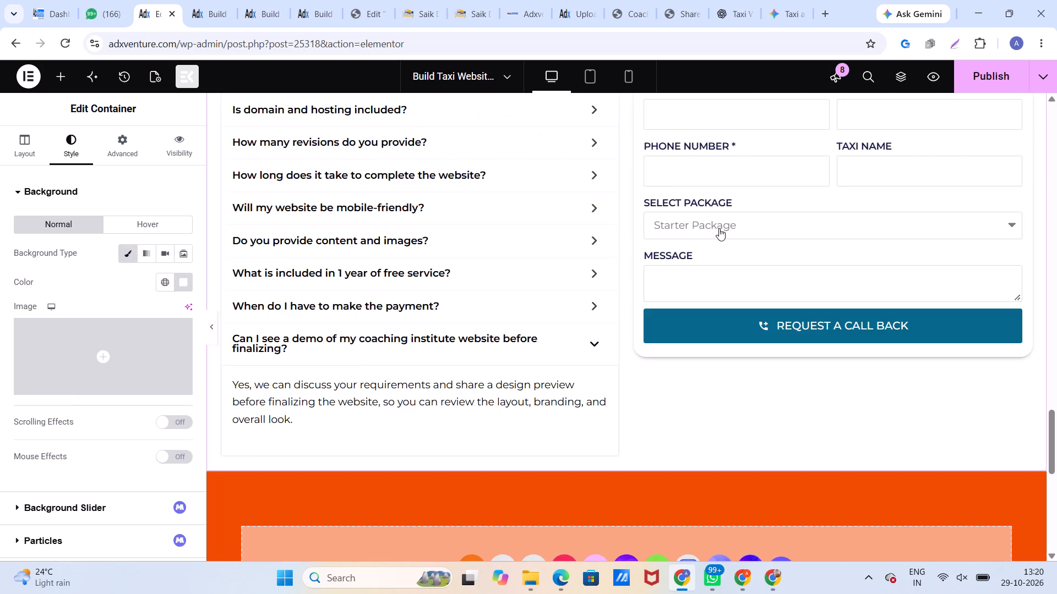
{"action": "scroll", "coordinate": [739, 224], "scroll_direction": "up", "scroll_amount": 2}
{"action": "left_click", "coordinate": [985, 69]}
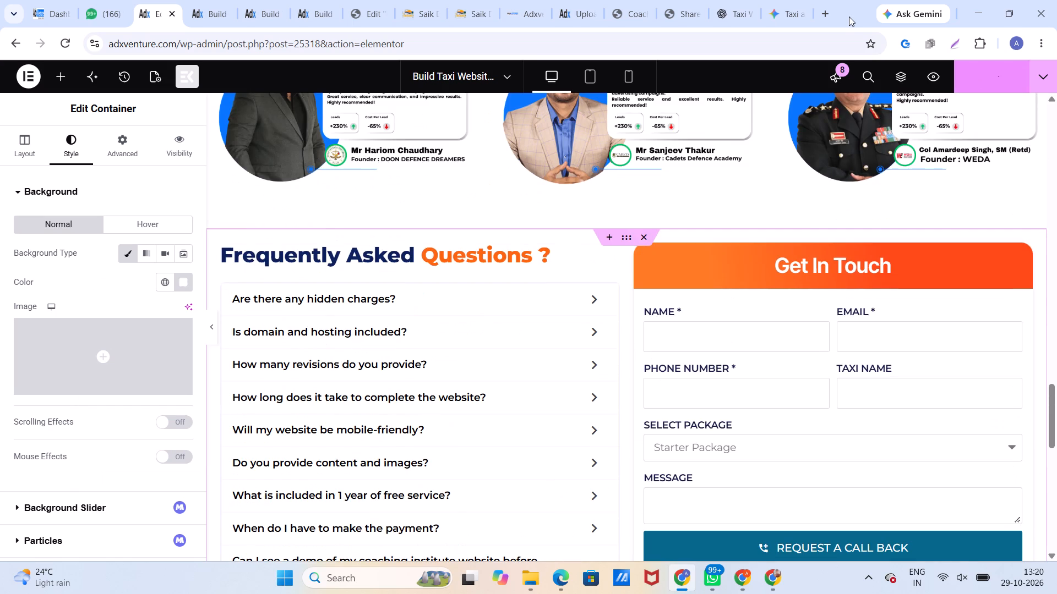
Open the live preview of the taxi website page and examine the "A Website That Brings Real Results" section.
{"action": "scroll", "coordinate": [566, 270], "scroll_direction": "up", "scroll_amount": 19}
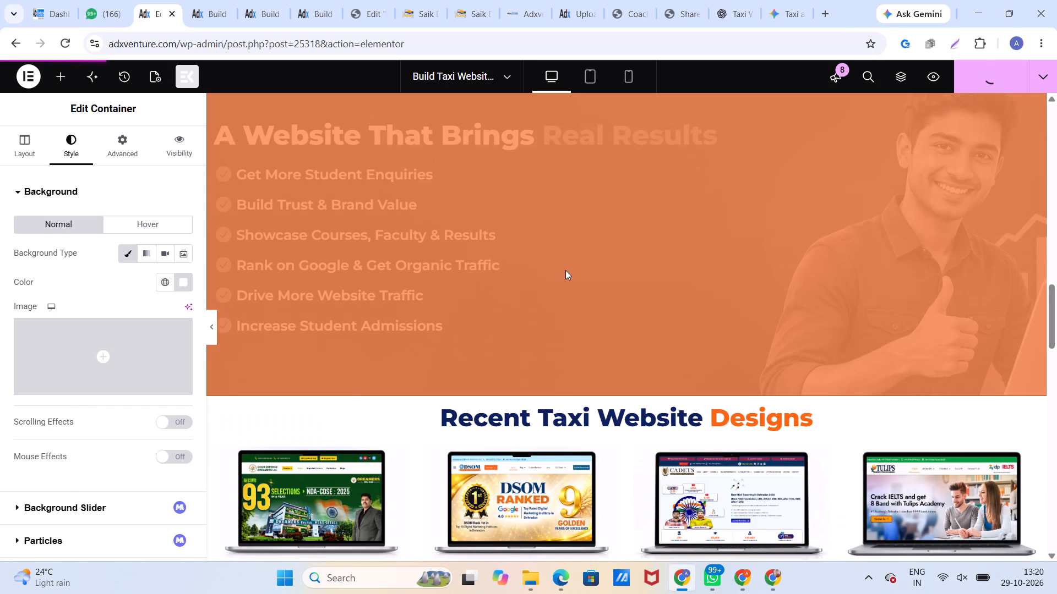
{"action": "scroll", "coordinate": [565, 270], "scroll_direction": "up", "scroll_amount": 1}
{"action": "scroll", "coordinate": [565, 268], "scroll_direction": "down", "scroll_amount": 4}
{"action": "scroll", "coordinate": [565, 268], "scroll_direction": "up", "scroll_amount": 3}
{"action": "scroll", "coordinate": [562, 274], "scroll_direction": "down", "scroll_amount": 1}
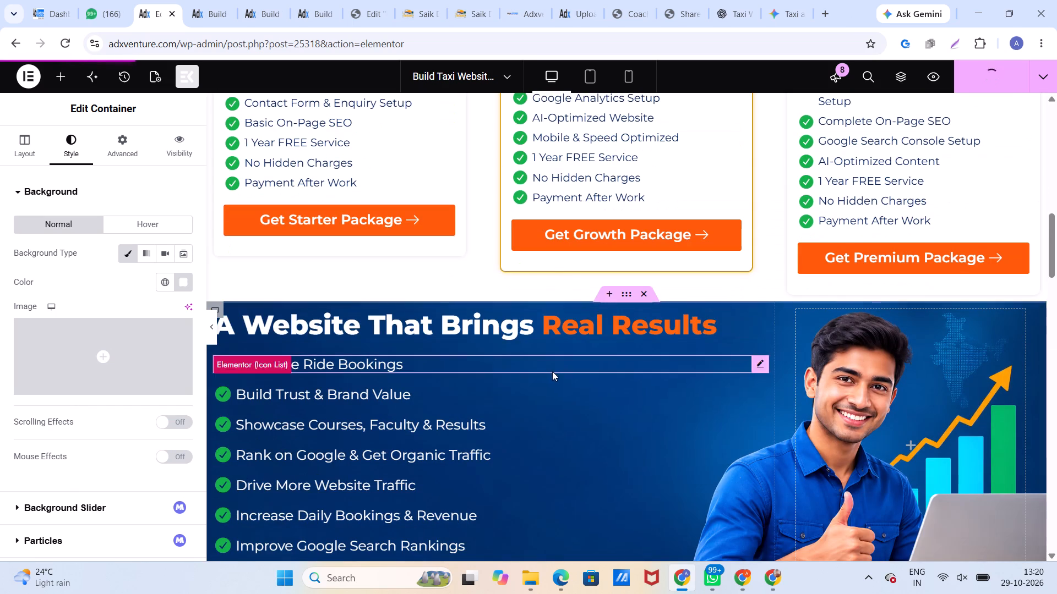
{"action": "scroll", "coordinate": [586, 344], "scroll_direction": "down", "scroll_amount": 1}
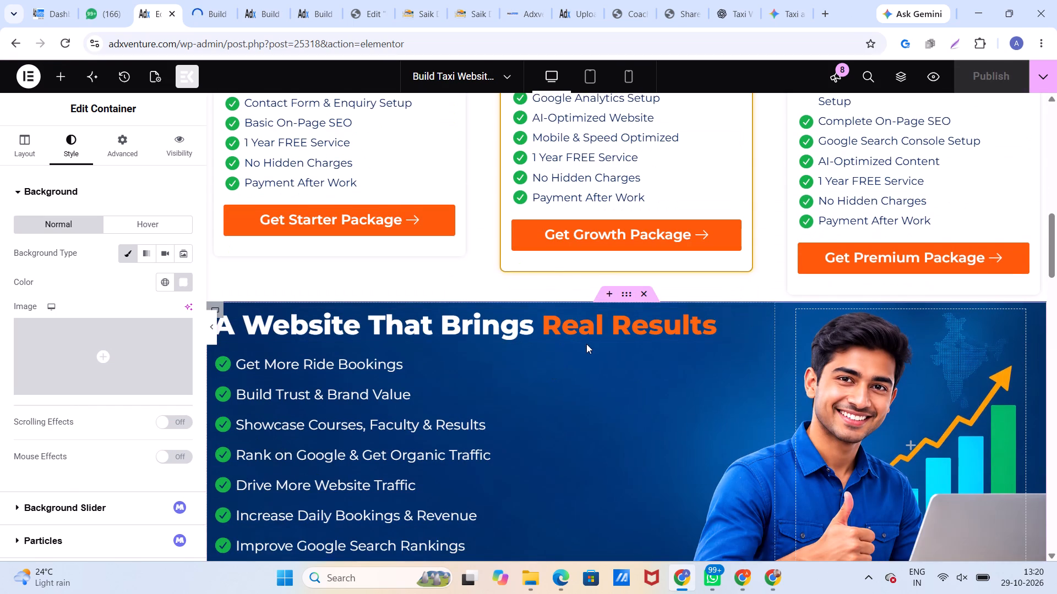
{"action": "scroll", "coordinate": [577, 352], "scroll_direction": "down", "scroll_amount": 1}
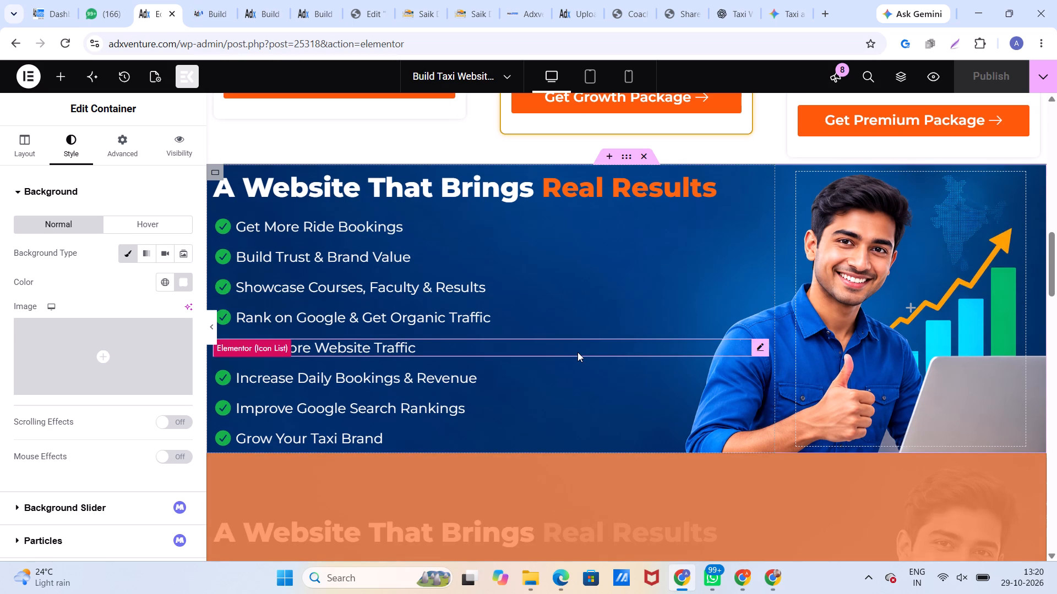
{"action": "left_click", "coordinate": [934, 74]}
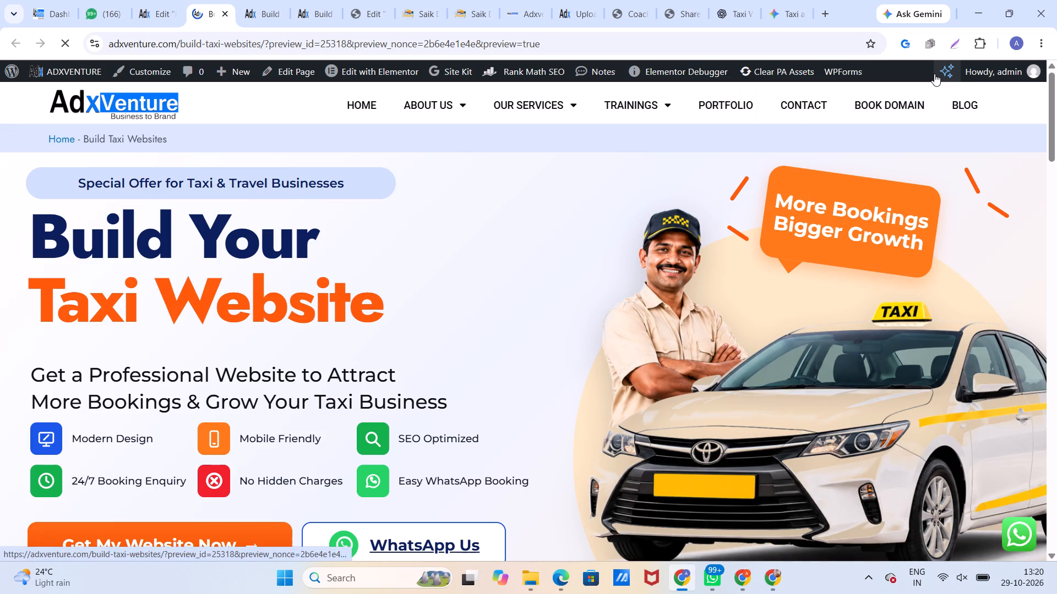
{"action": "scroll", "coordinate": [683, 221], "scroll_direction": "down", "scroll_amount": 16}
{"action": "scroll", "coordinate": [674, 216], "scroll_direction": "up", "scroll_amount": 1}
{"action": "scroll", "coordinate": [674, 217], "scroll_direction": "down", "scroll_amount": 1}
{"action": "scroll", "coordinate": [674, 217], "scroll_direction": "up", "scroll_amount": 1}
{"action": "scroll", "coordinate": [674, 217], "scroll_direction": "down", "scroll_amount": 1}
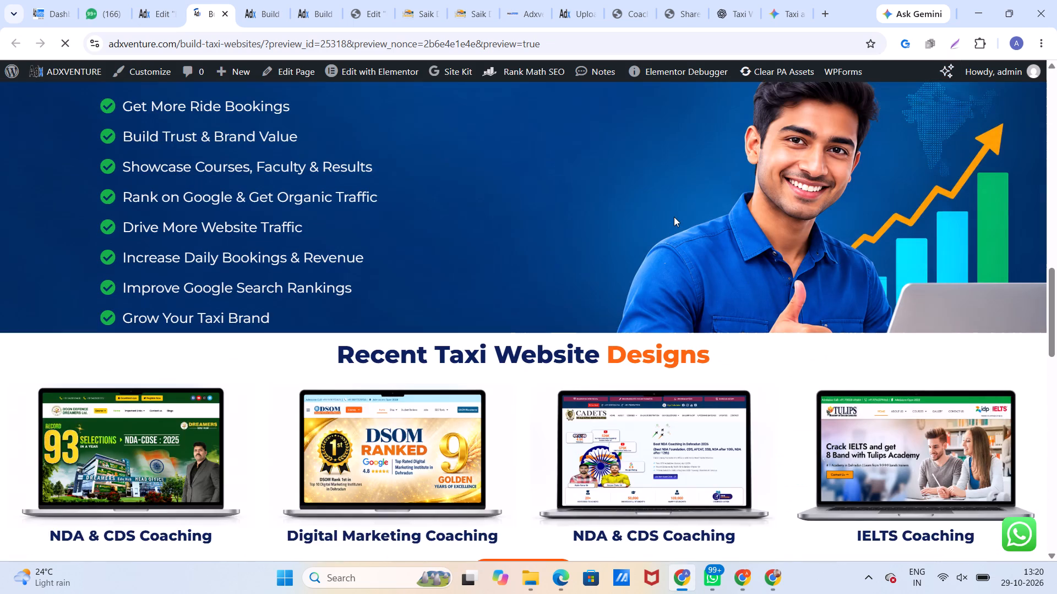
{"action": "scroll", "coordinate": [674, 217], "scroll_direction": "up", "scroll_amount": 2}
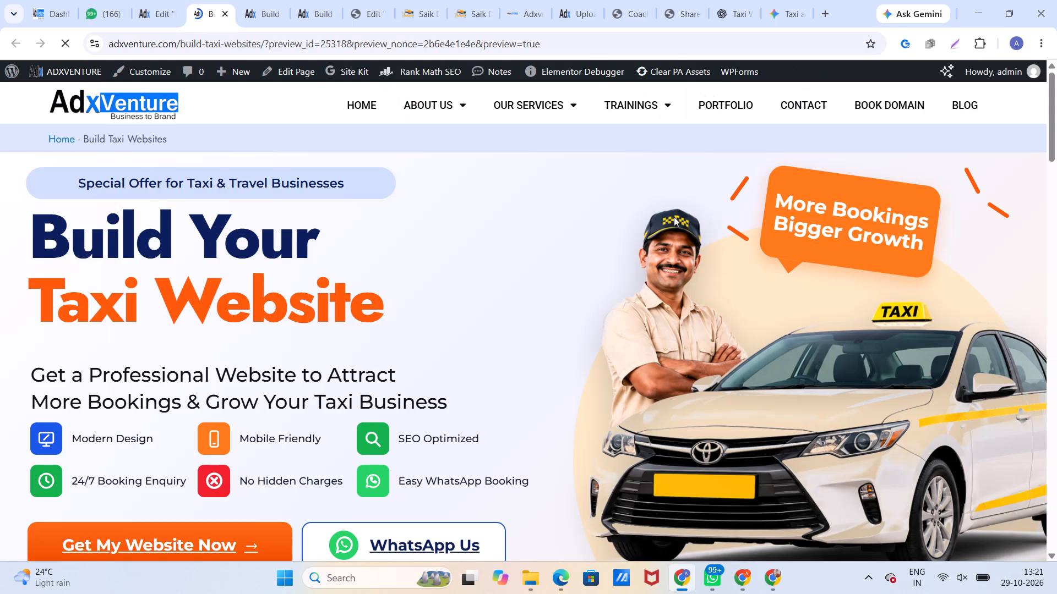
{"action": "scroll", "coordinate": [674, 217], "scroll_direction": "down", "scroll_amount": 4}
{"action": "scroll", "coordinate": [674, 217], "scroll_direction": "up", "scroll_amount": 1}
{"action": "scroll", "coordinate": [674, 217], "scroll_direction": "down", "scroll_amount": 5}
{"action": "scroll", "coordinate": [673, 217], "scroll_direction": "up", "scroll_amount": 1}
{"action": "scroll", "coordinate": [673, 217], "scroll_direction": "down", "scroll_amount": 7}
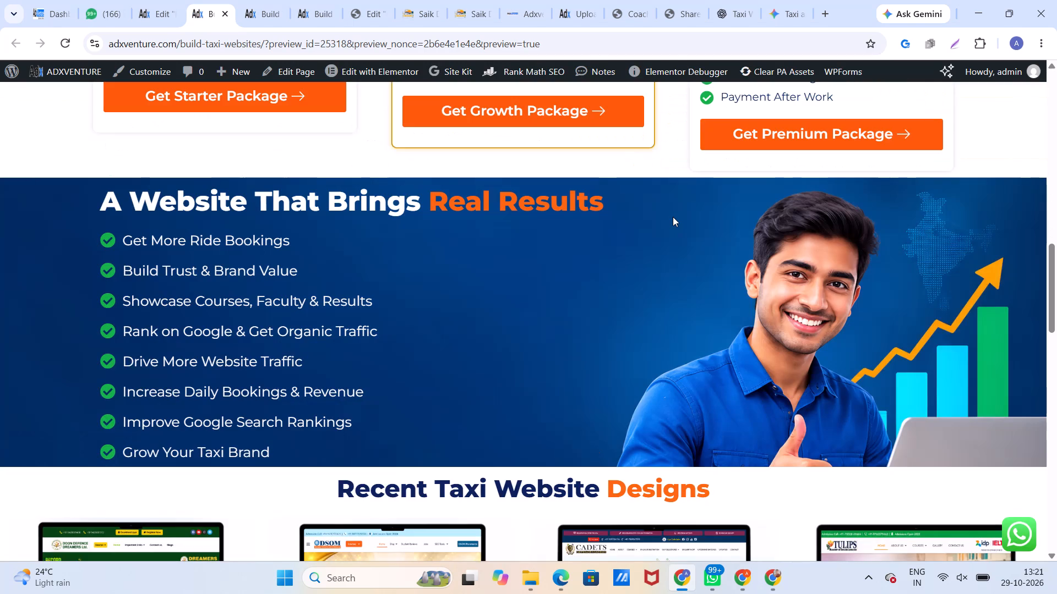
Capture a full-width screenshot of the "A Website That Brings Real Results" banner from the preview page.
{"action": "key", "text": "Print"}
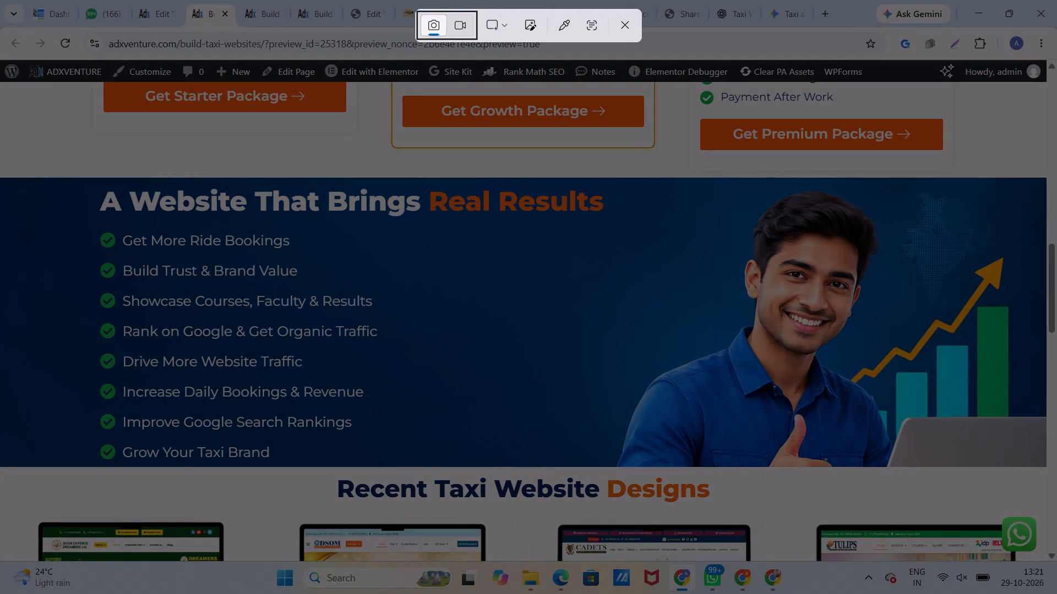
{"action": "left_click_drag", "start_coordinate": [1, 181], "coordinate": [935, 359]}
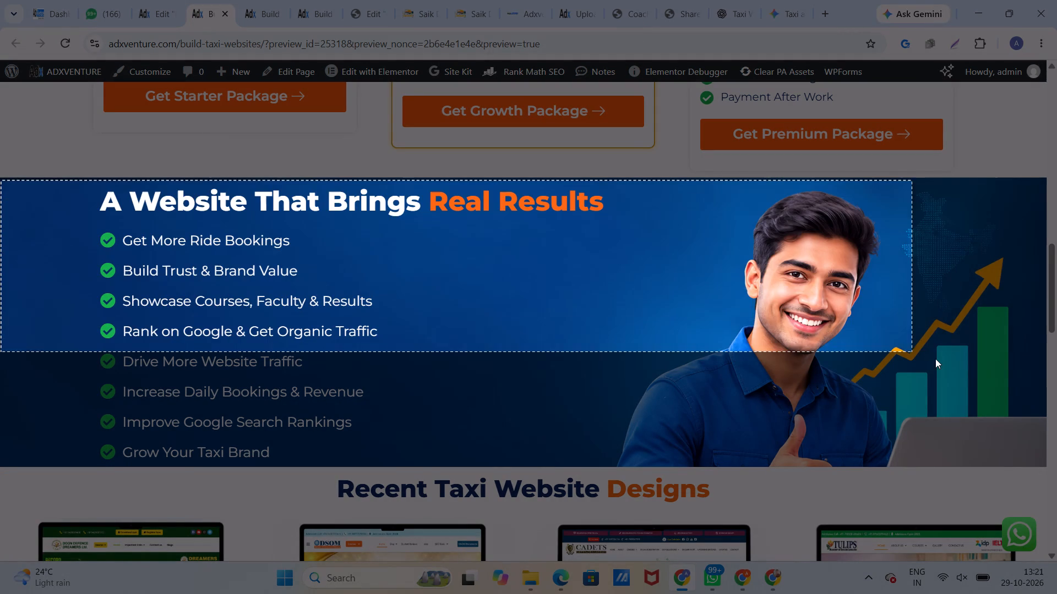
{"action": "left_click_drag", "start_coordinate": [935, 359], "coordinate": [1049, 469]}
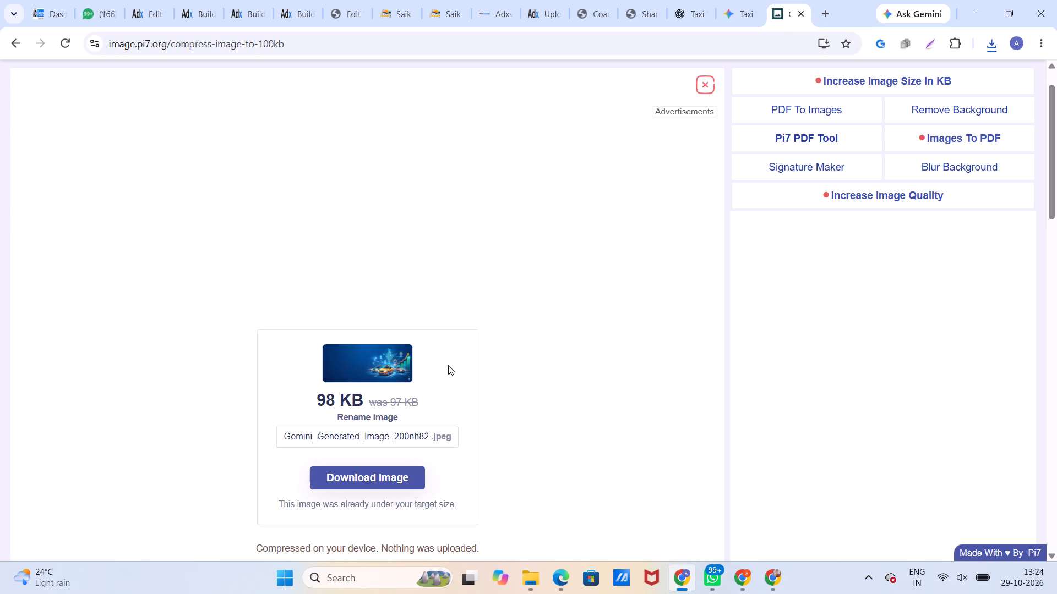
{"action": "left_click", "coordinate": [379, 471]}
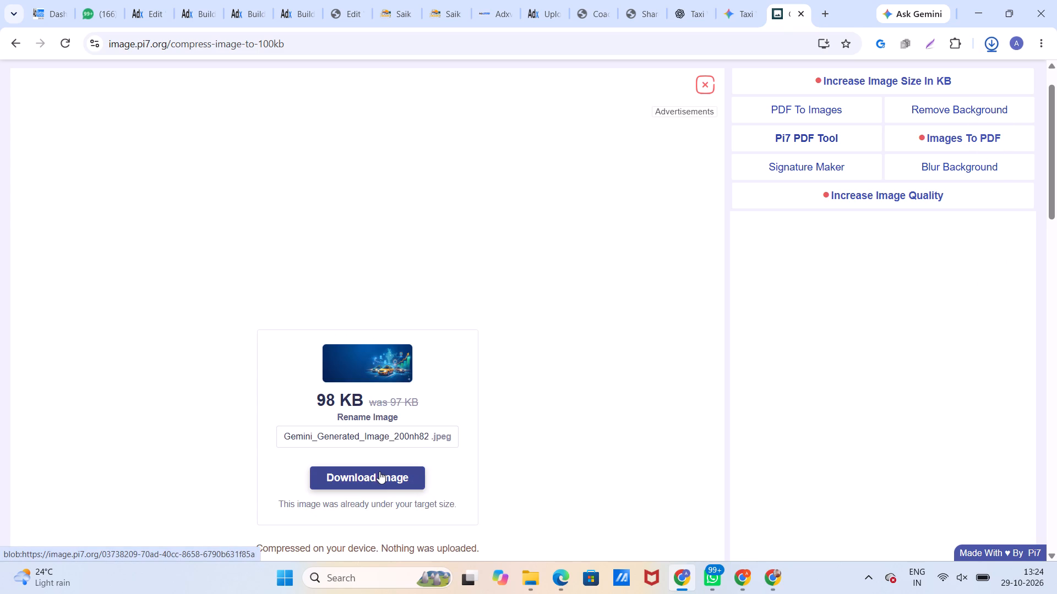
In the Elementor editor, upload the compressed 100kb taxi image as the upper Real Results container's background image and publish the page.
{"action": "left_click", "coordinate": [144, 13]}
{"action": "left_click", "coordinate": [625, 158]}
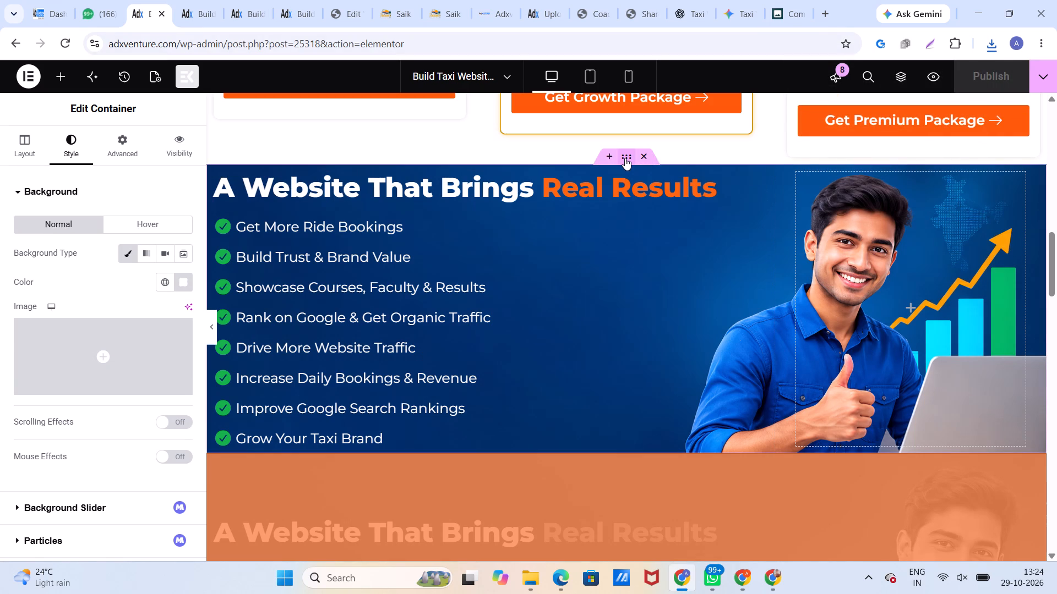
{"action": "left_click", "coordinate": [124, 358]}
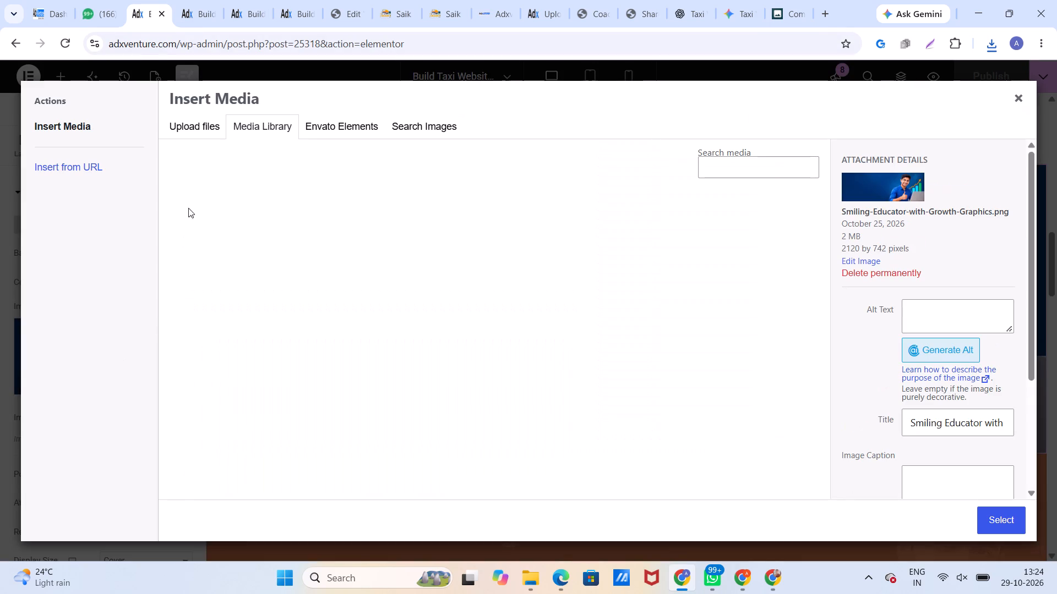
{"action": "left_click", "coordinate": [191, 130]}
{"action": "left_click", "coordinate": [600, 316]}
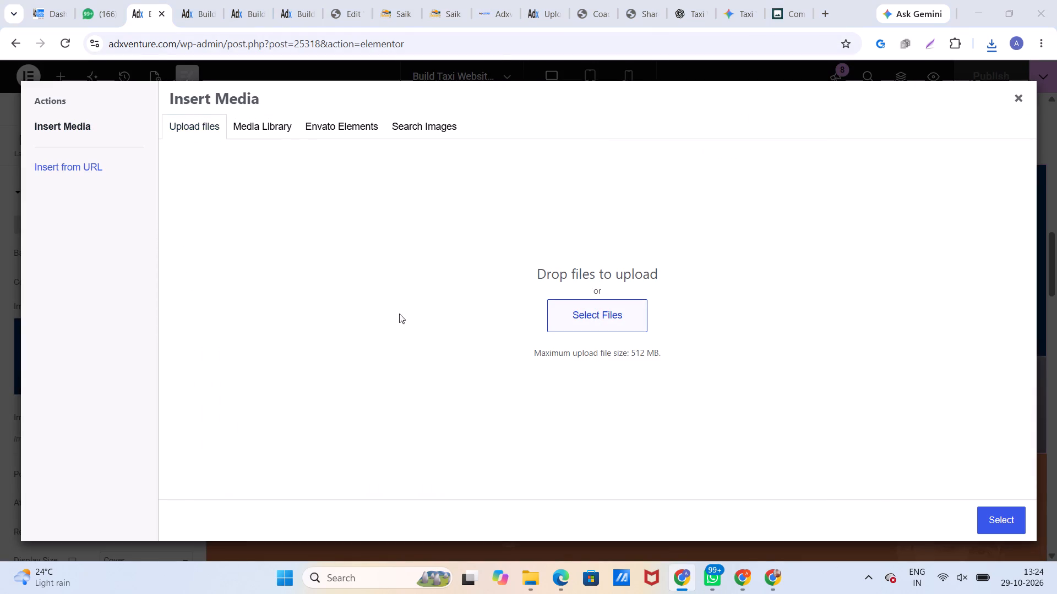
{"action": "double_click", "coordinate": [144, 159]}
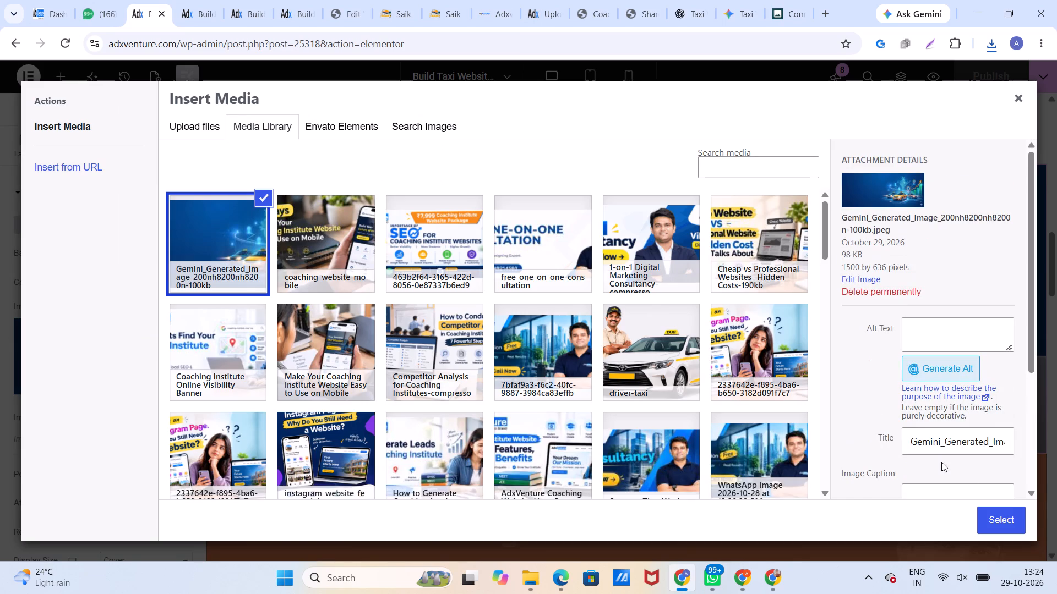
{"action": "left_click", "coordinate": [1010, 514]}
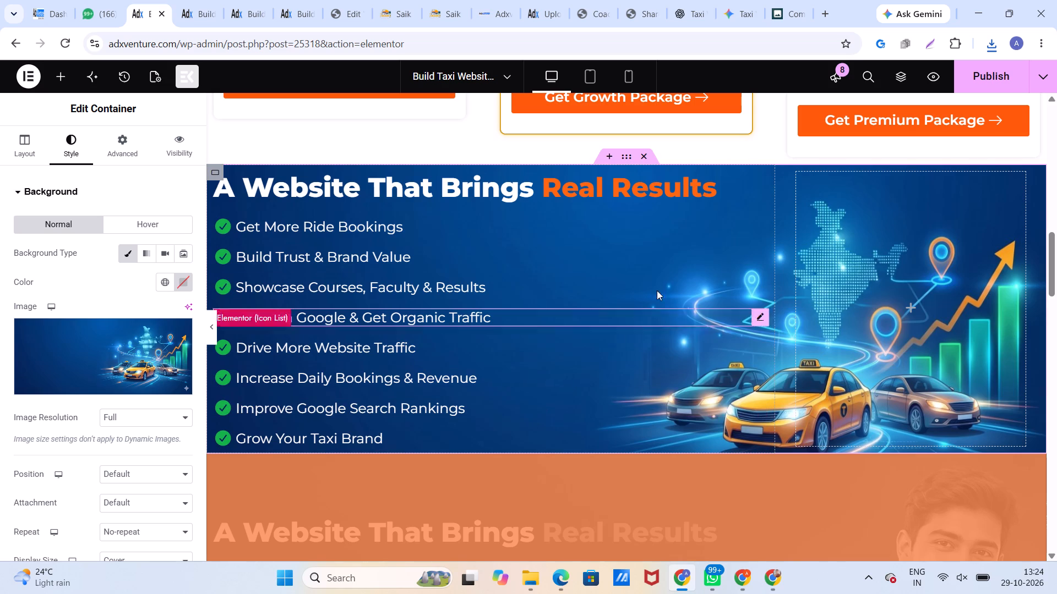
{"action": "left_click", "coordinate": [978, 73]}
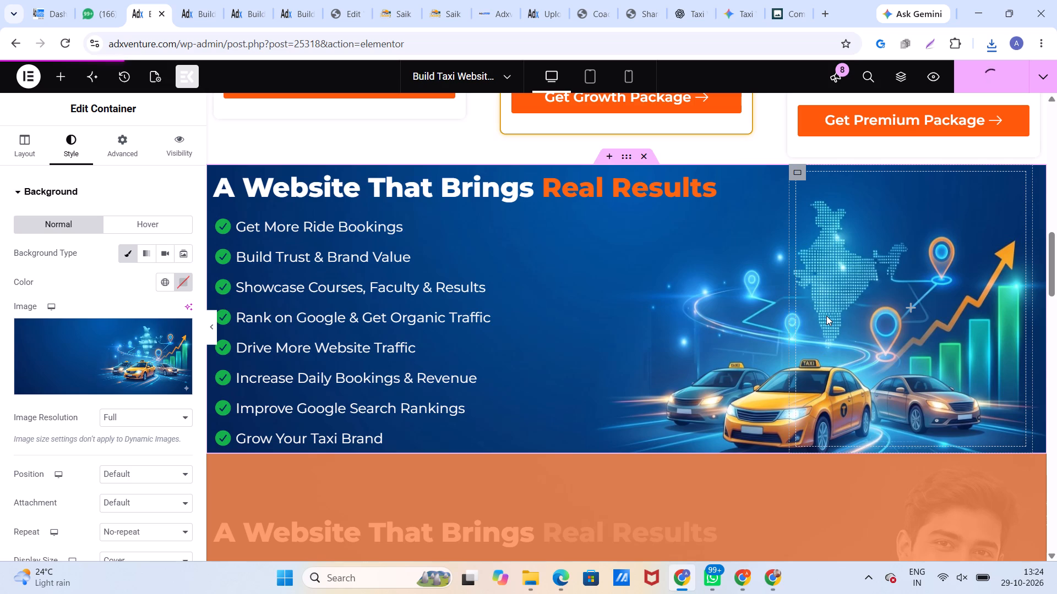
Turn off Hide On Mobile Portrait in the responsive settings of the Real Results container with the taxi background.
{"action": "scroll", "coordinate": [826, 316], "scroll_direction": "down", "scroll_amount": 3}
{"action": "scroll", "coordinate": [826, 316], "scroll_direction": "up", "scroll_amount": 2}
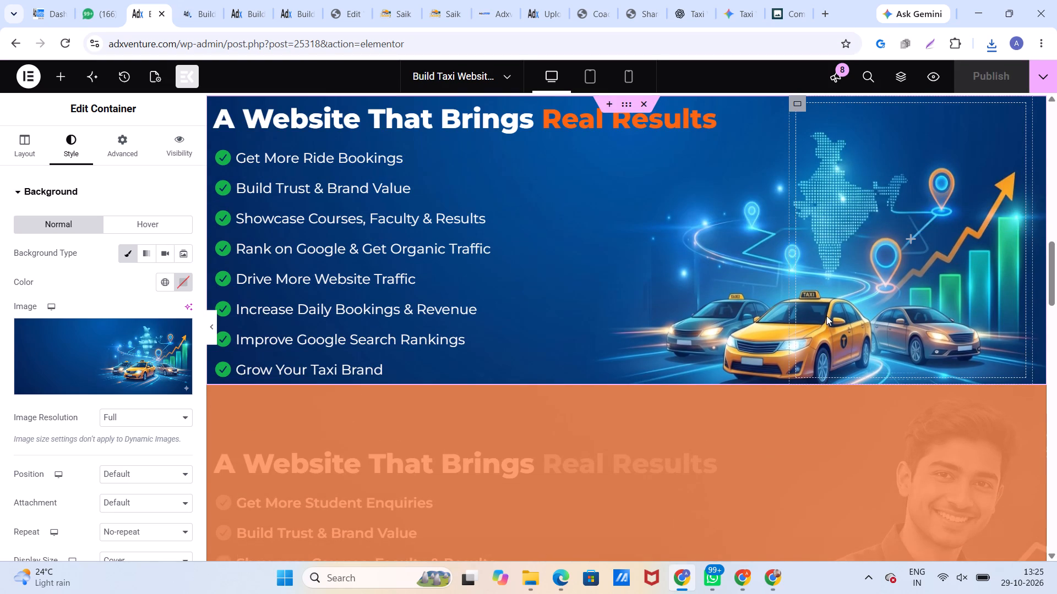
{"action": "left_click", "coordinate": [624, 100]}
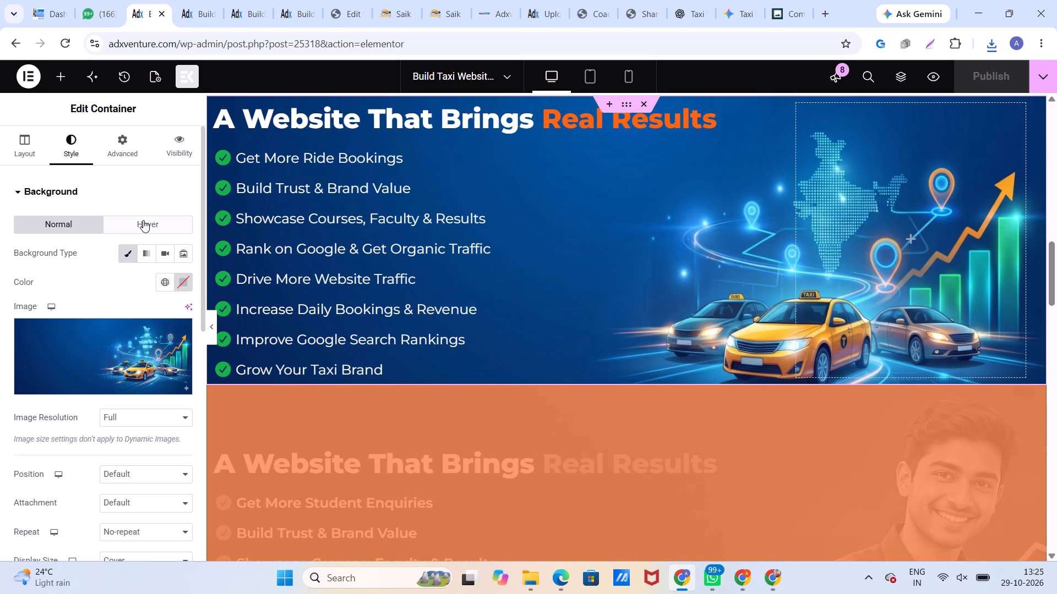
{"action": "left_click", "coordinate": [133, 150]}
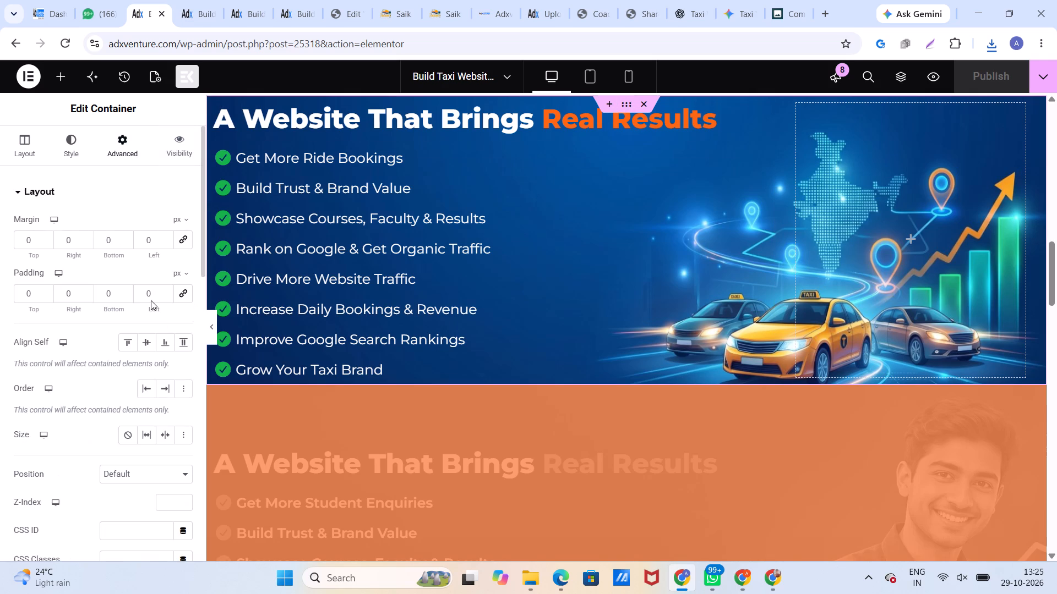
{"action": "scroll", "coordinate": [151, 374], "scroll_direction": "down", "scroll_amount": 5}
{"action": "scroll", "coordinate": [83, 432], "scroll_direction": "down", "scroll_amount": 2}
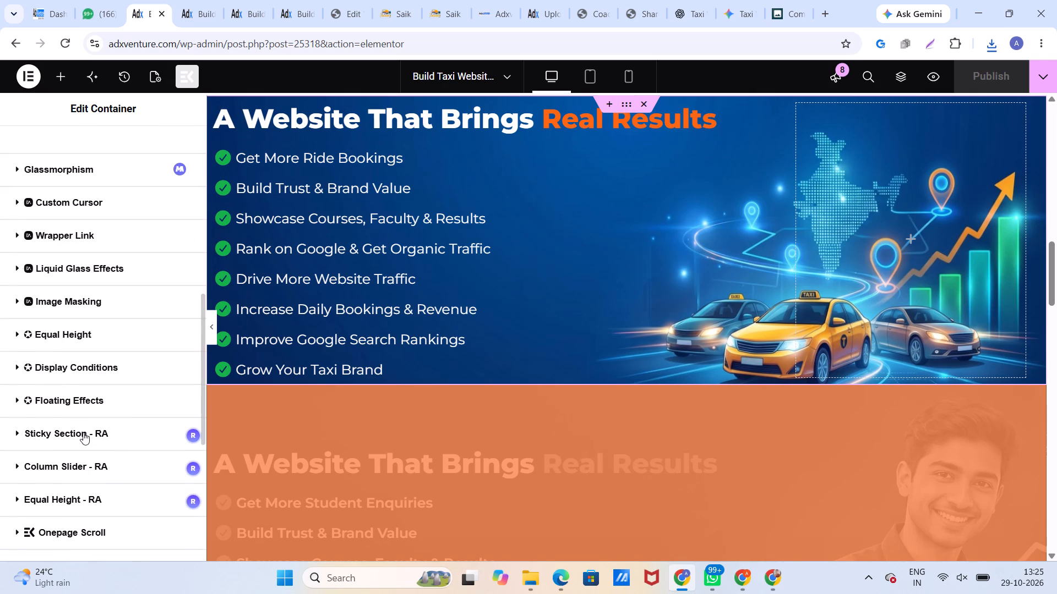
{"action": "scroll", "coordinate": [88, 447], "scroll_direction": "down", "scroll_amount": 6}
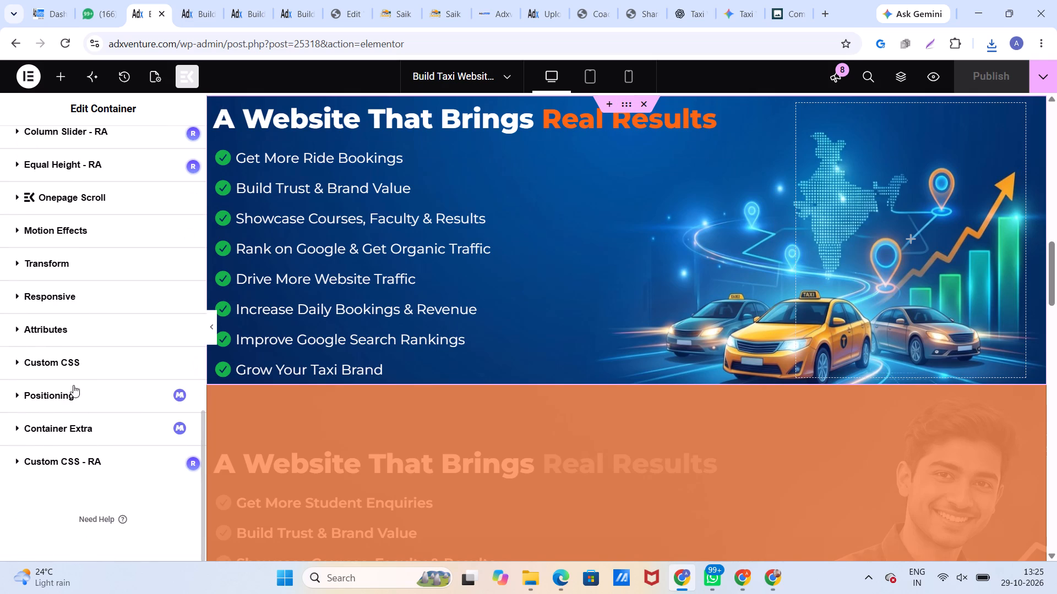
{"action": "left_click", "coordinate": [39, 296]}
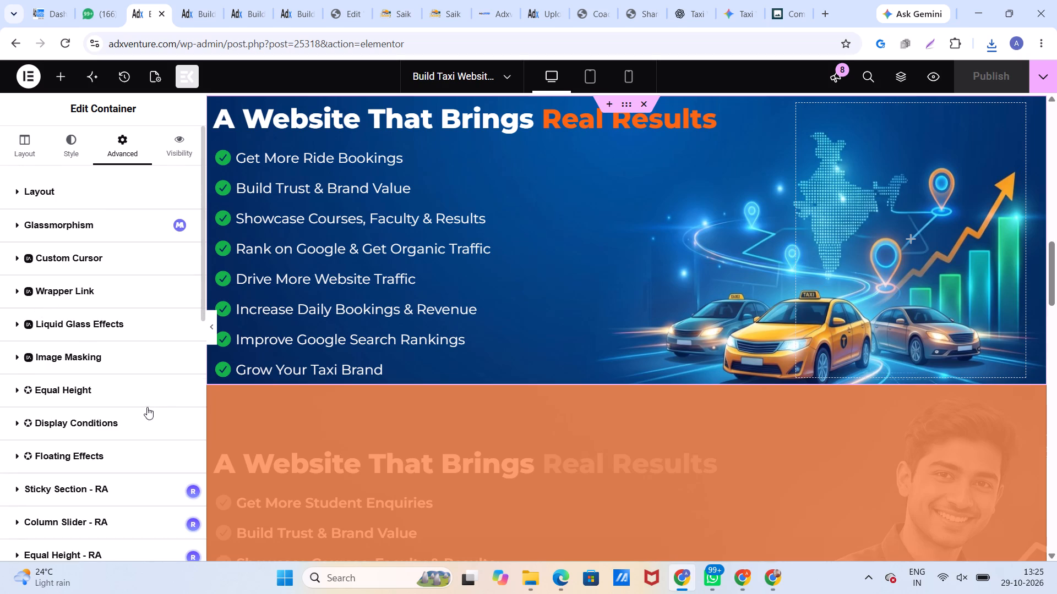
{"action": "scroll", "coordinate": [124, 390], "scroll_direction": "up", "scroll_amount": 5}
{"action": "scroll", "coordinate": [124, 386], "scroll_direction": "down", "scroll_amount": 3}
{"action": "scroll", "coordinate": [124, 386], "scroll_direction": "up", "scroll_amount": 1}
{"action": "scroll", "coordinate": [124, 386], "scroll_direction": "down", "scroll_amount": 6}
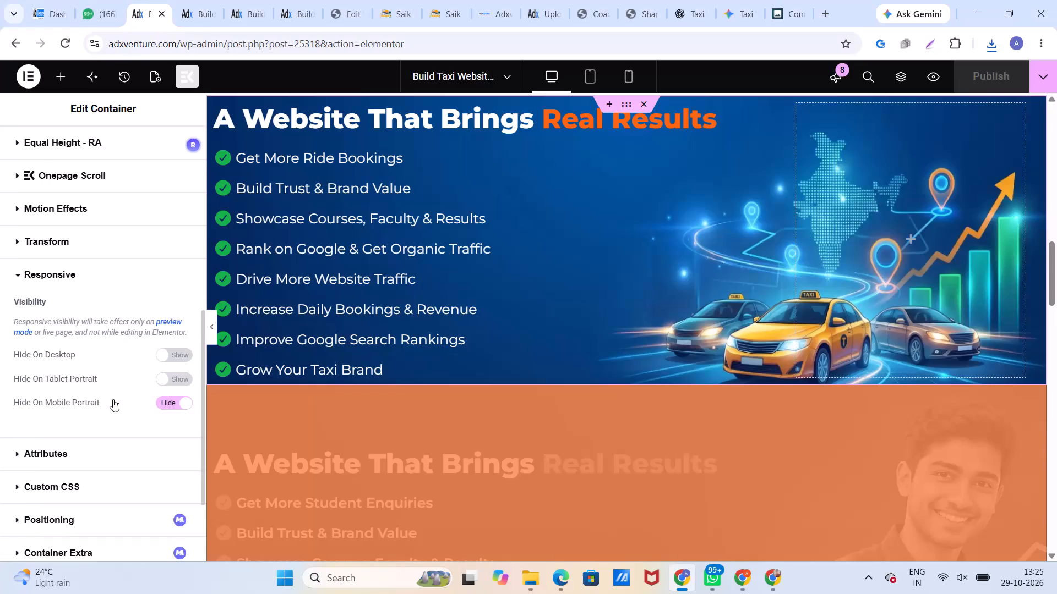
{"action": "scroll", "coordinate": [112, 398], "scroll_direction": "up", "scroll_amount": 1}
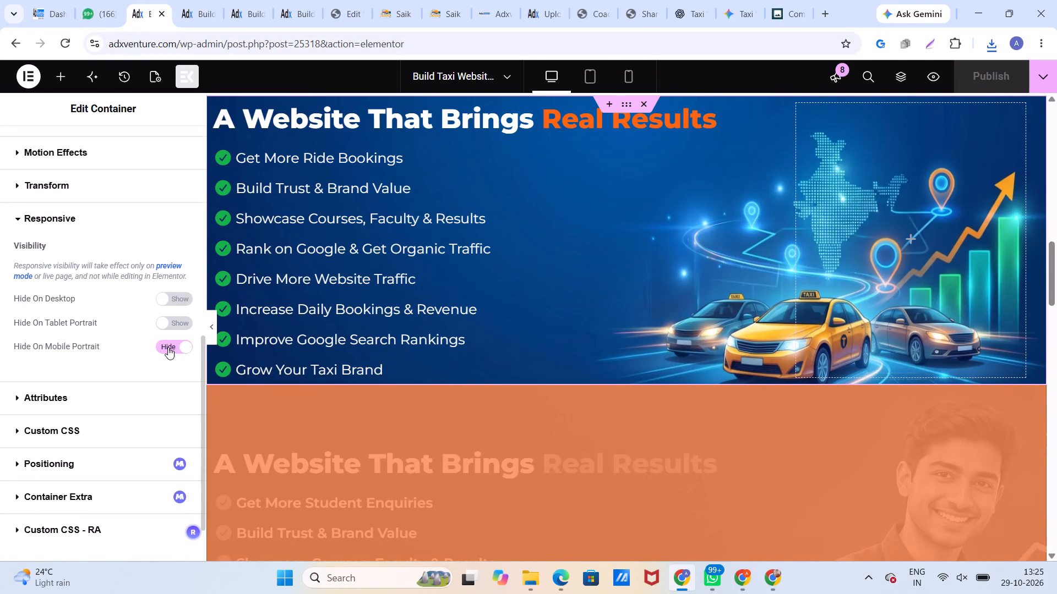
{"action": "left_click", "coordinate": [168, 347]}
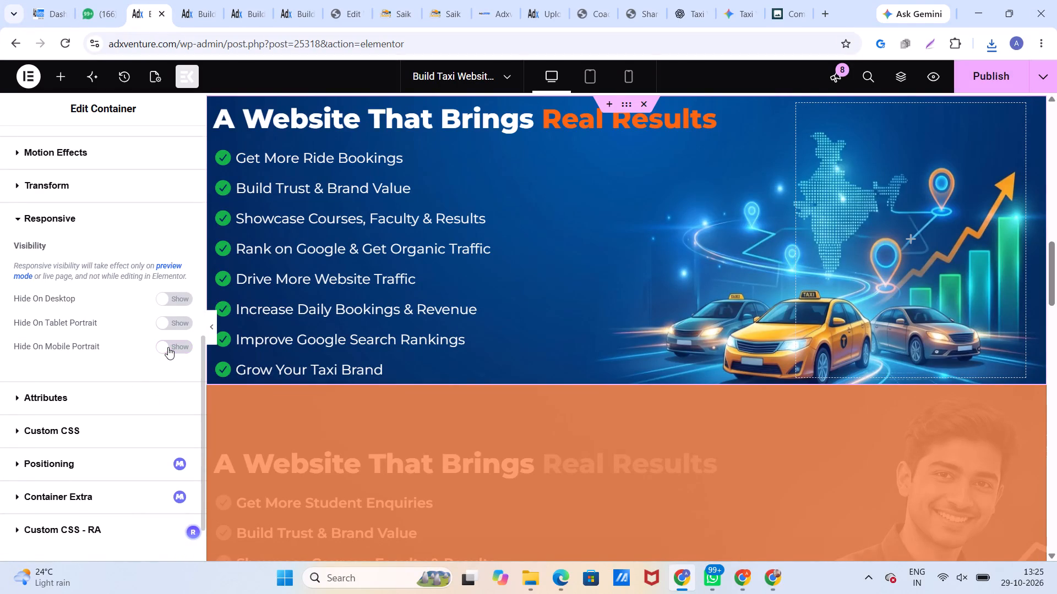
Switch the editor preview to mobile portrait and go to the two Real Results containers.
{"action": "left_click", "coordinate": [626, 67]}
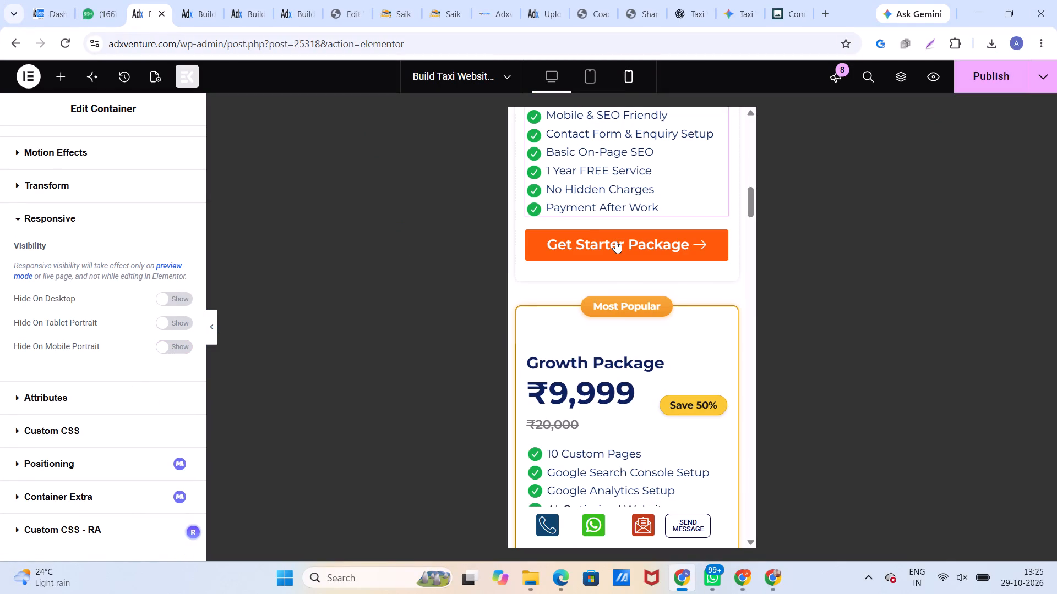
{"action": "scroll", "coordinate": [615, 242], "scroll_direction": "down", "scroll_amount": 10}
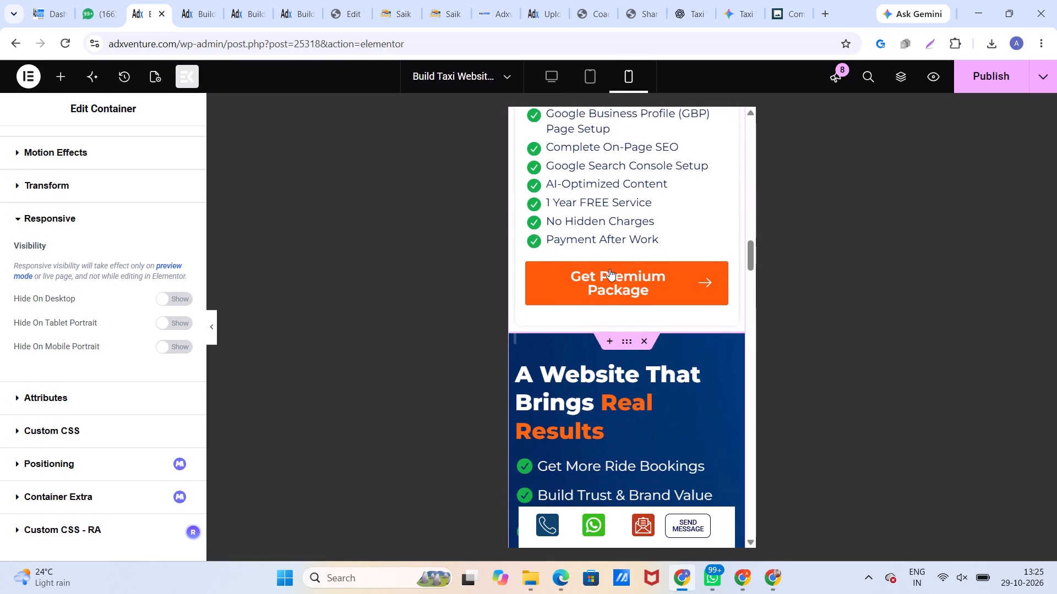
{"action": "scroll", "coordinate": [609, 269], "scroll_direction": "down", "scroll_amount": 10}
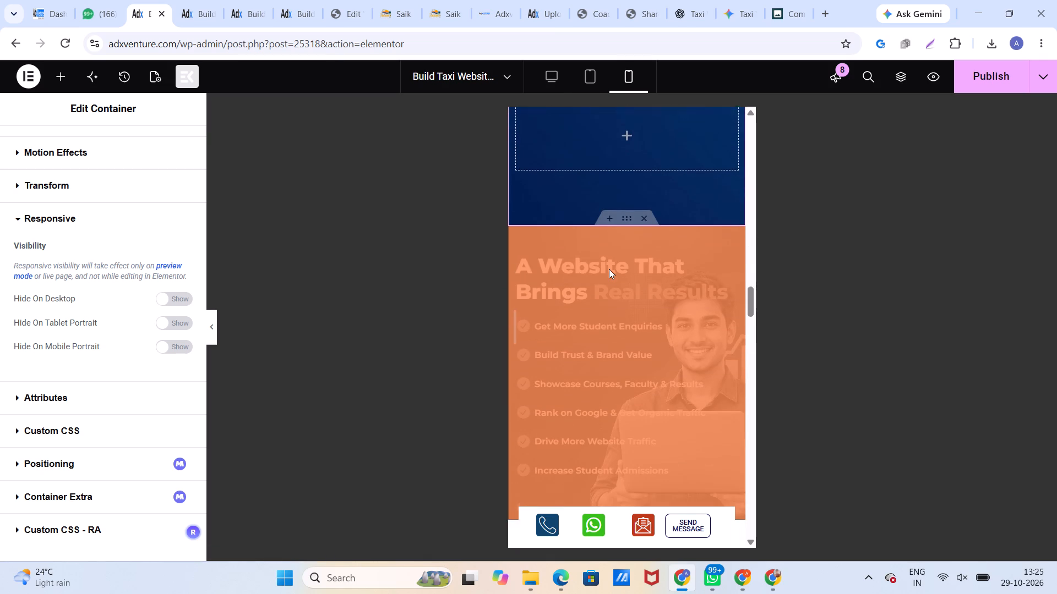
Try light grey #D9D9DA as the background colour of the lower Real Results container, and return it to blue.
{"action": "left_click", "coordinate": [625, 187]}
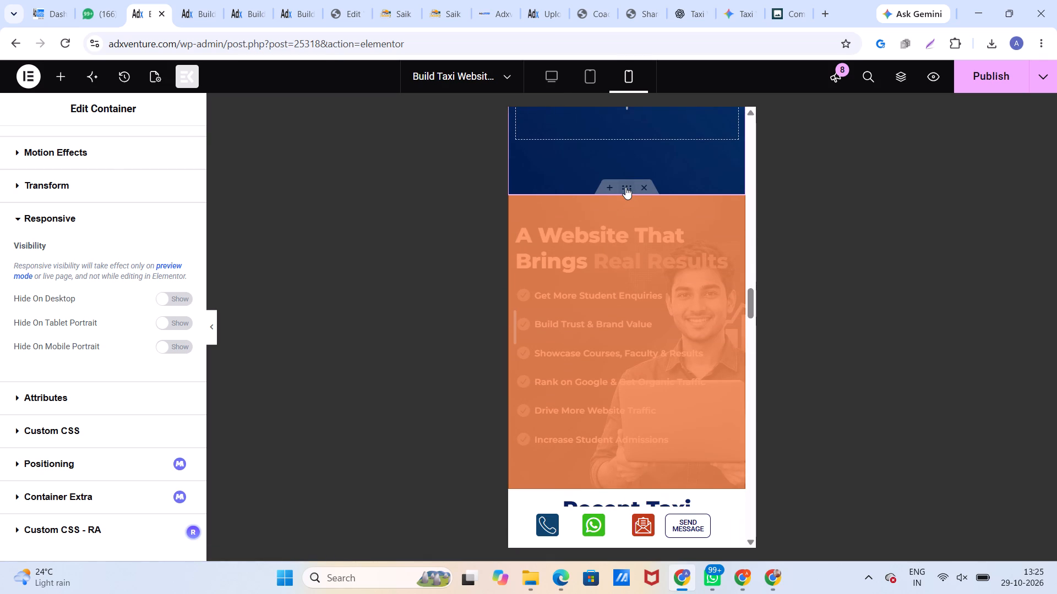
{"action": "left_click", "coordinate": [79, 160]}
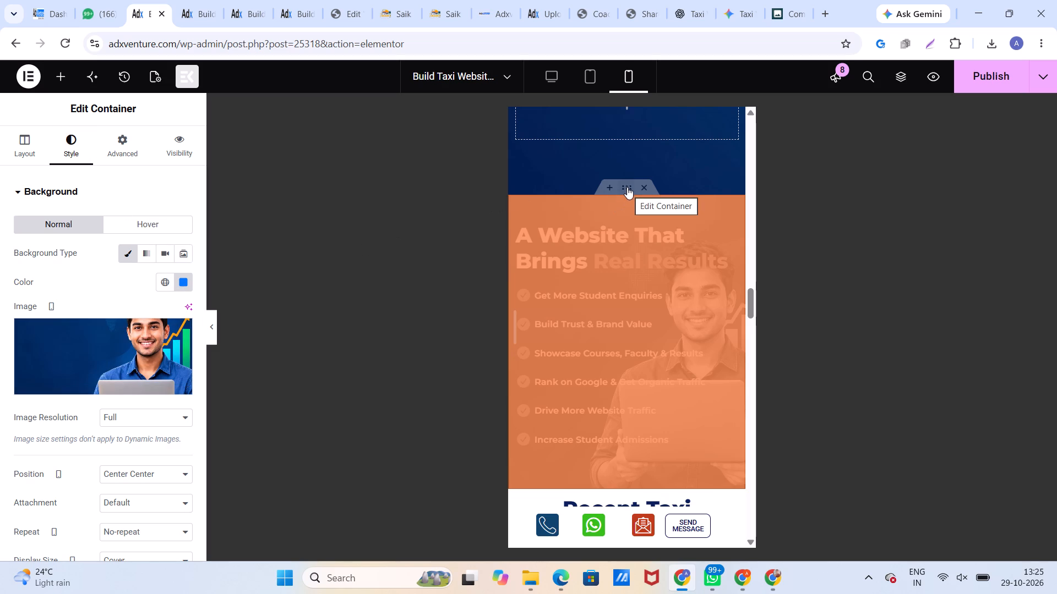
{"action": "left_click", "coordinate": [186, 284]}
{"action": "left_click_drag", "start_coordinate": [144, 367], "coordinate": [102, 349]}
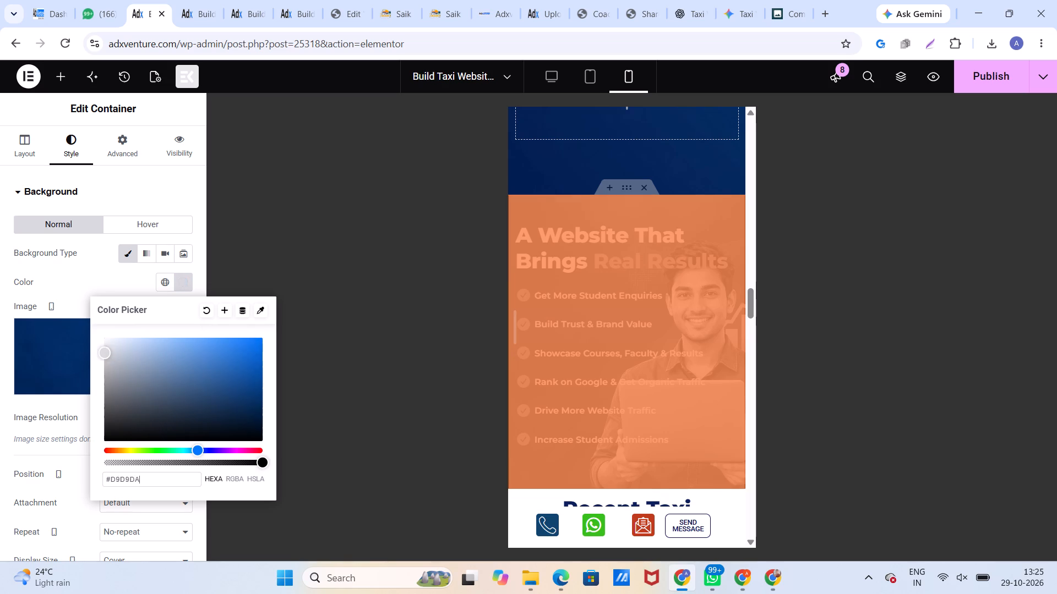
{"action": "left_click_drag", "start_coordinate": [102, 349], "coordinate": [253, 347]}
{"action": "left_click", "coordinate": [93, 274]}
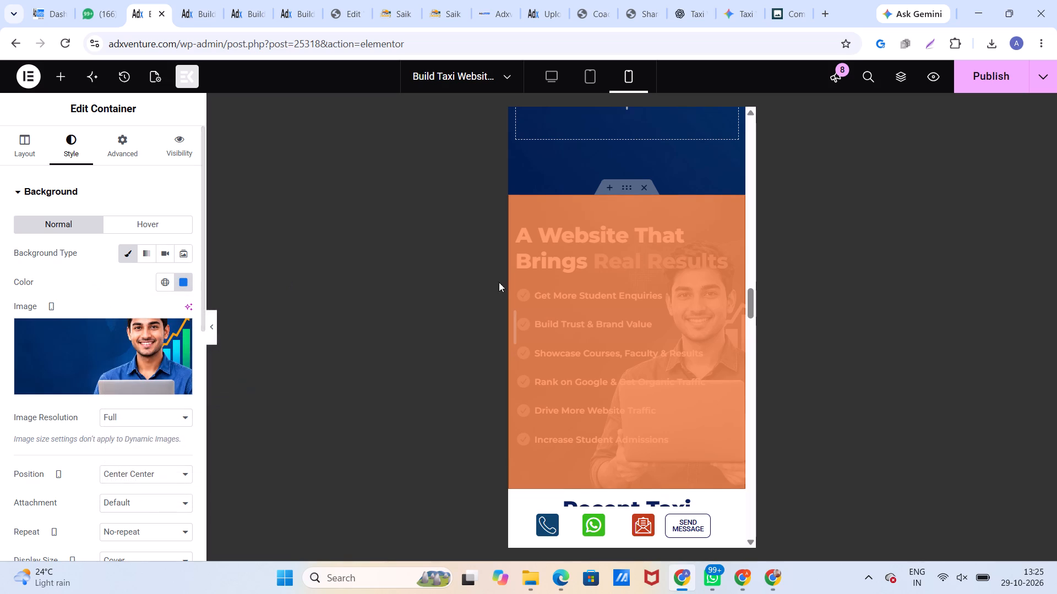
Compare the upper taxi and lower student Real Results containers in the mobile preview.
{"action": "scroll", "coordinate": [568, 301], "scroll_direction": "down", "scroll_amount": 2}
{"action": "scroll", "coordinate": [569, 307], "scroll_direction": "up", "scroll_amount": 3}
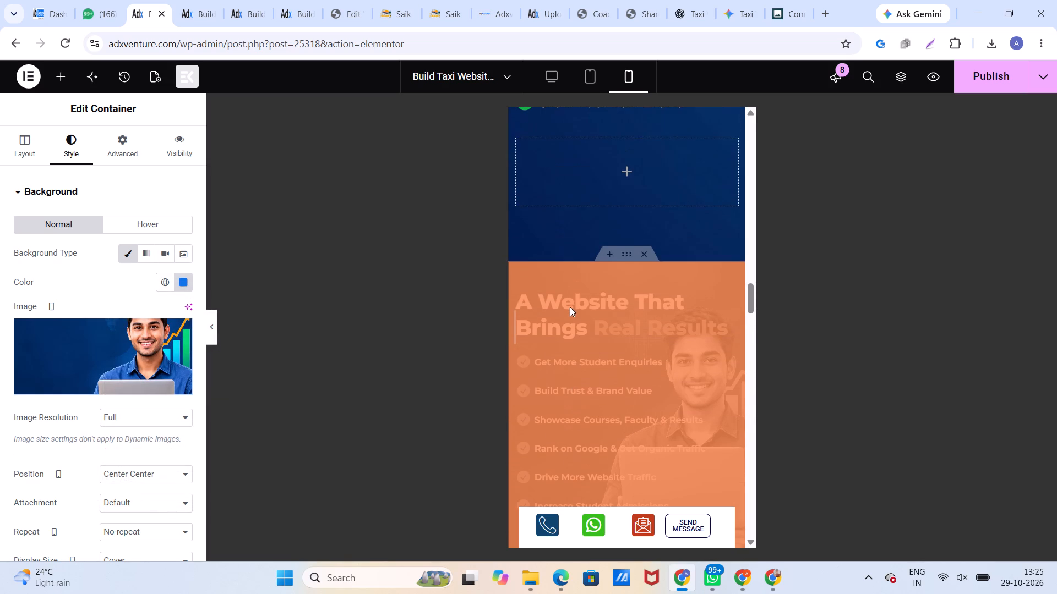
{"action": "left_click", "coordinate": [625, 258]}
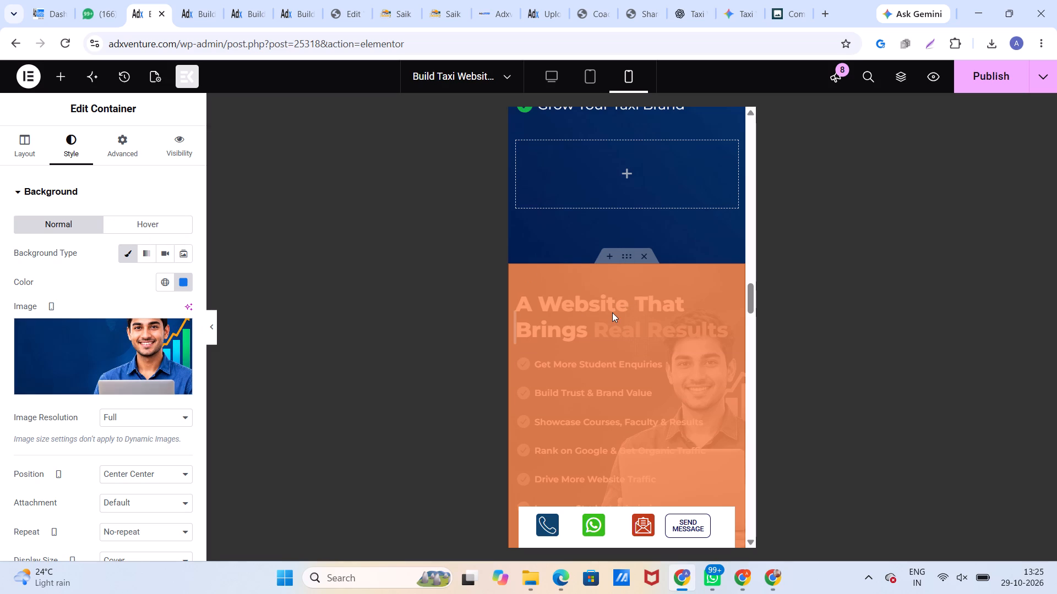
{"action": "scroll", "coordinate": [577, 368], "scroll_direction": "down", "scroll_amount": 3}
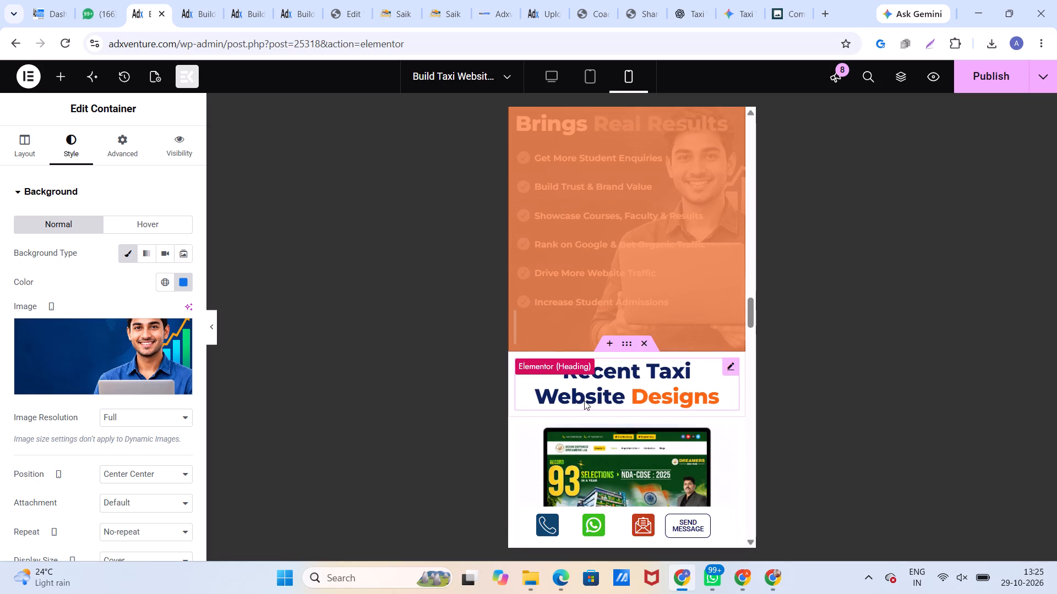
{"action": "scroll", "coordinate": [568, 260], "scroll_direction": "up", "scroll_amount": 6}
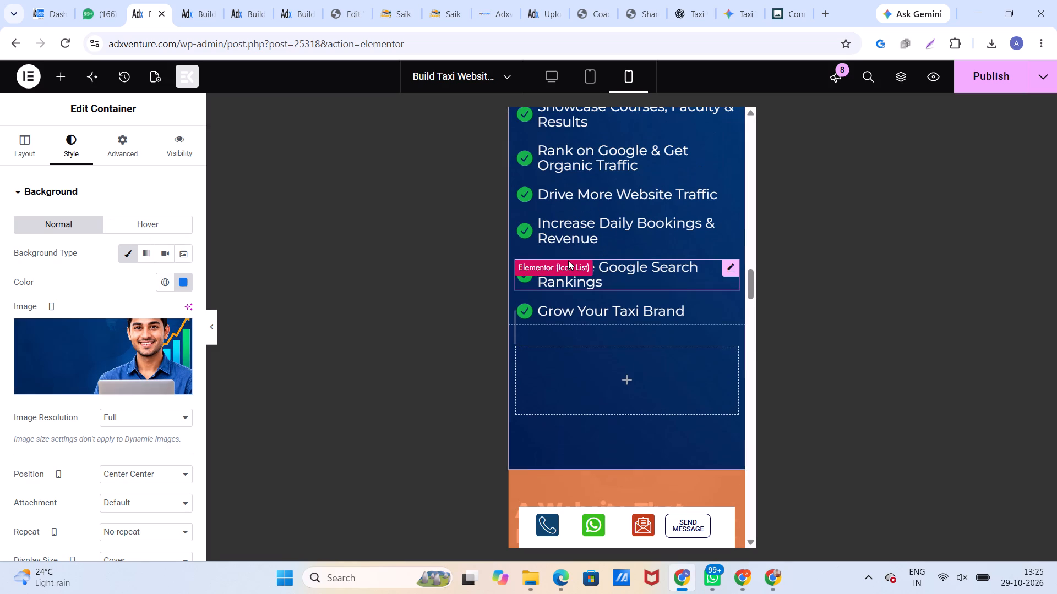
{"action": "scroll", "coordinate": [568, 260], "scroll_direction": "up", "scroll_amount": 3}
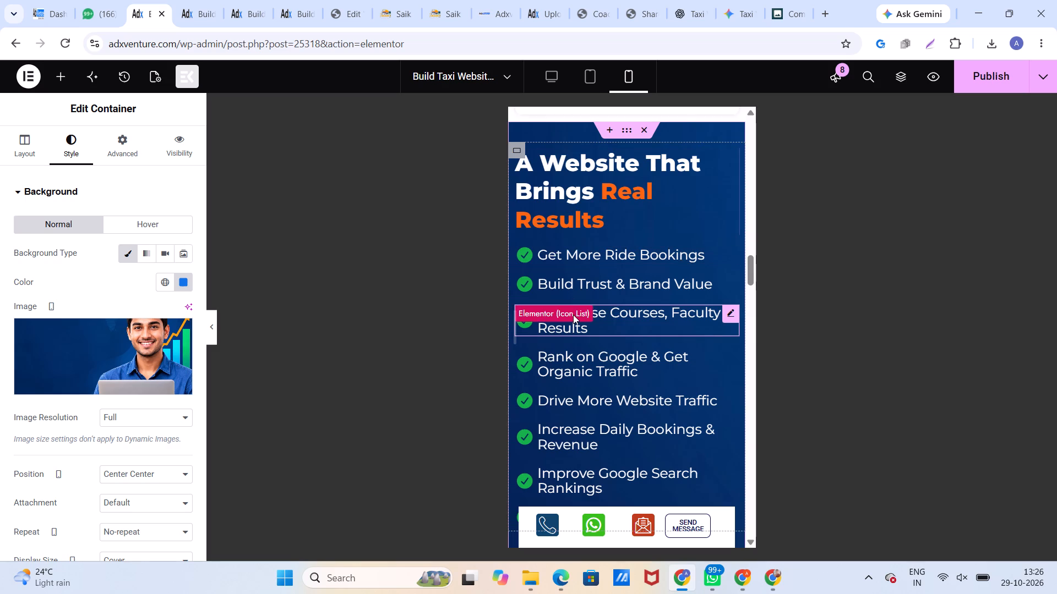
{"action": "scroll", "coordinate": [573, 315], "scroll_direction": "down", "scroll_amount": 1}
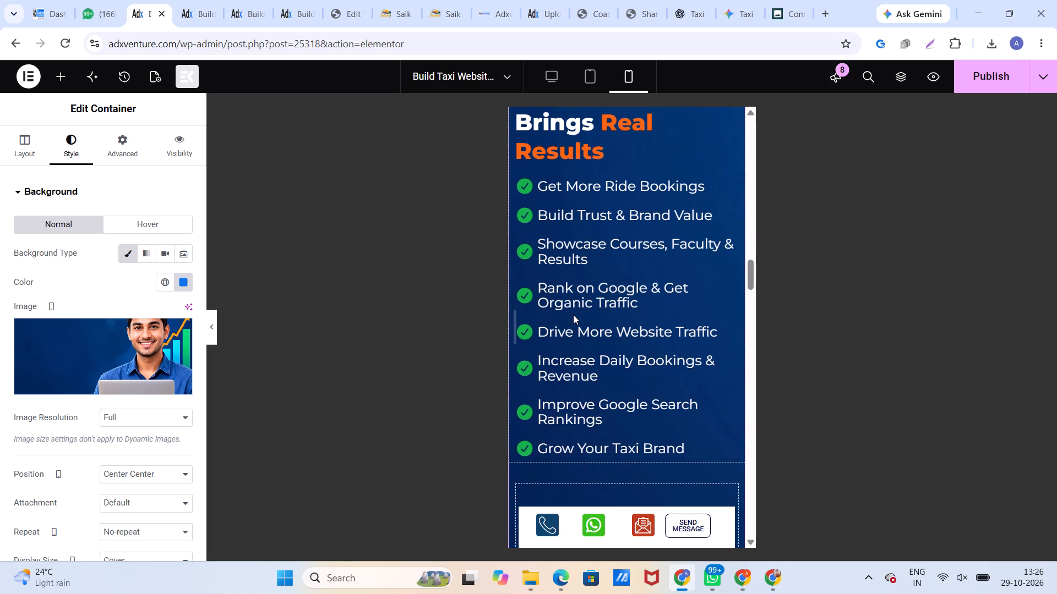
{"action": "scroll", "coordinate": [573, 315], "scroll_direction": "down", "scroll_amount": 6}
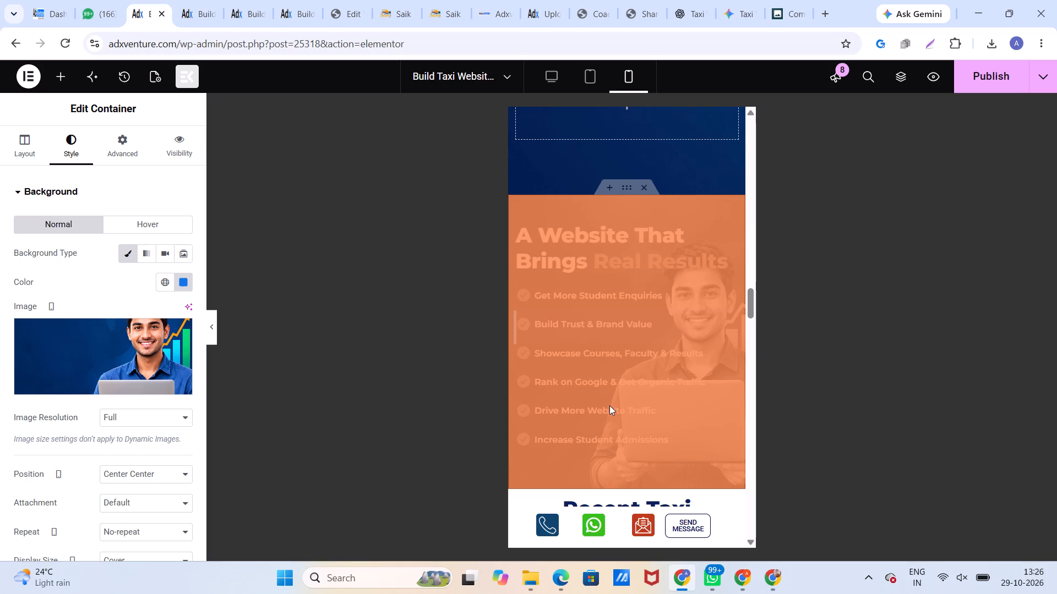
Turn off Hide On Desktop in the responsive settings of the lower Real Results container with the man and laptop.
{"action": "left_click", "coordinate": [626, 186]}
{"action": "left_click", "coordinate": [127, 147]}
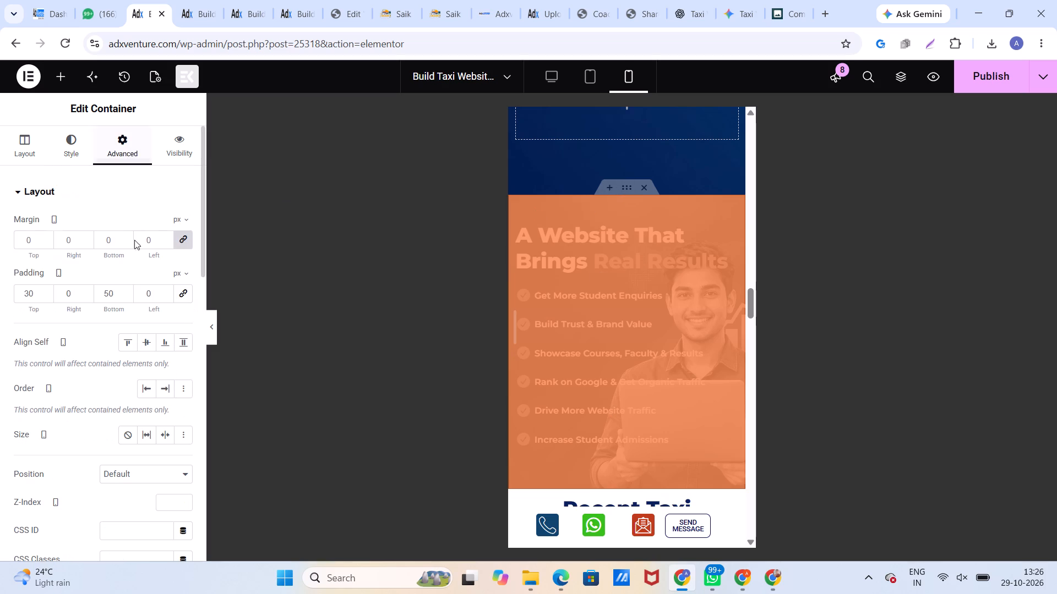
{"action": "scroll", "coordinate": [133, 254], "scroll_direction": "down", "scroll_amount": 7}
{"action": "scroll", "coordinate": [133, 263], "scroll_direction": "up", "scroll_amount": 7}
{"action": "scroll", "coordinate": [133, 263], "scroll_direction": "down", "scroll_amount": 2}
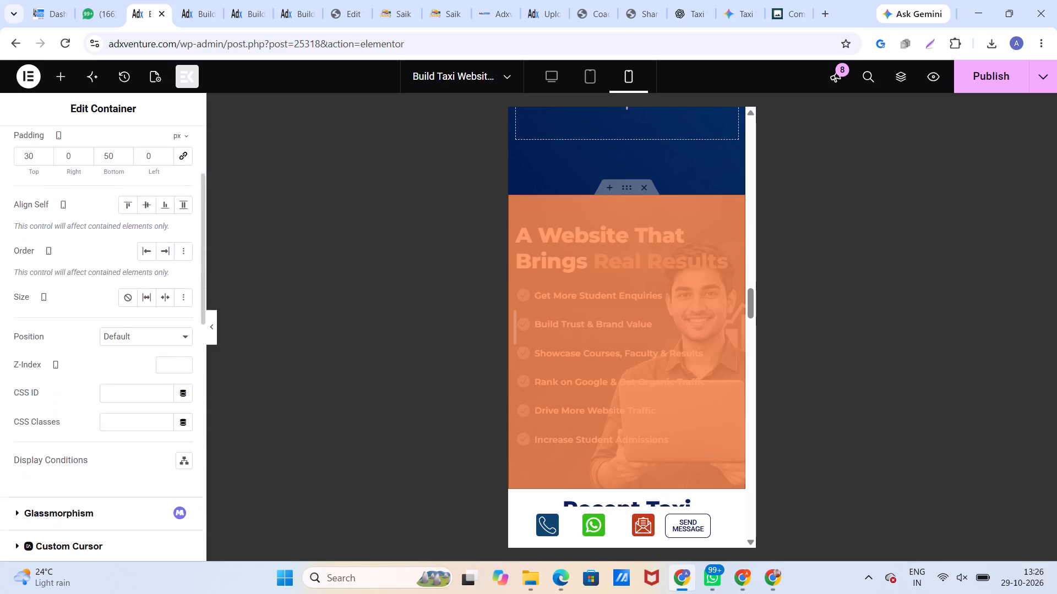
{"action": "scroll", "coordinate": [133, 263], "scroll_direction": "down", "scroll_amount": 2}
{"action": "scroll", "coordinate": [133, 263], "scroll_direction": "up", "scroll_amount": 1}
{"action": "scroll", "coordinate": [133, 263], "scroll_direction": "down", "scroll_amount": 2}
{"action": "scroll", "coordinate": [107, 422], "scroll_direction": "down", "scroll_amount": 5}
{"action": "scroll", "coordinate": [82, 470], "scroll_direction": "down", "scroll_amount": 3}
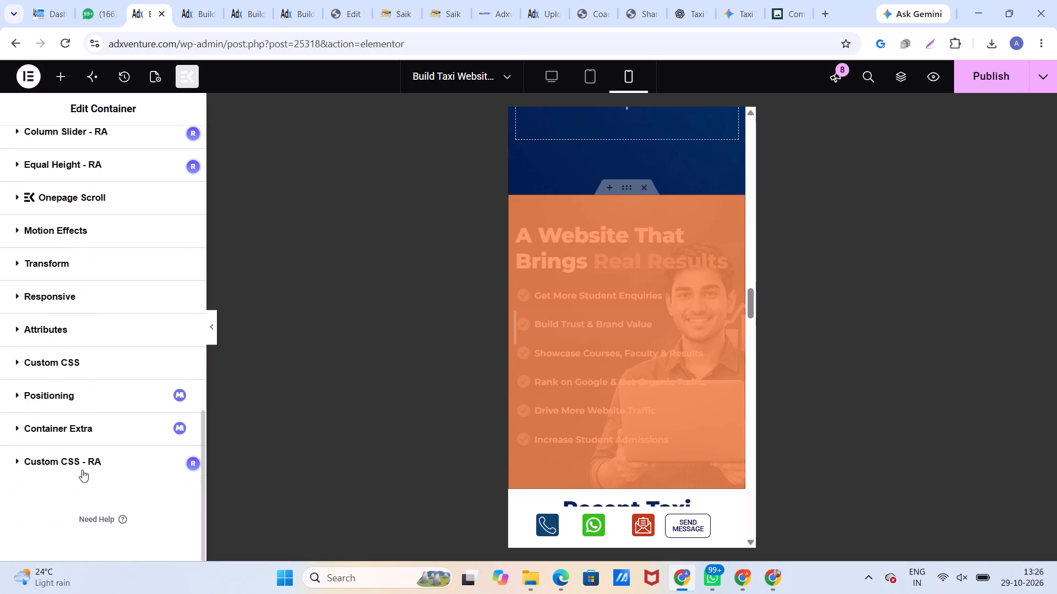
{"action": "left_click", "coordinate": [56, 302]}
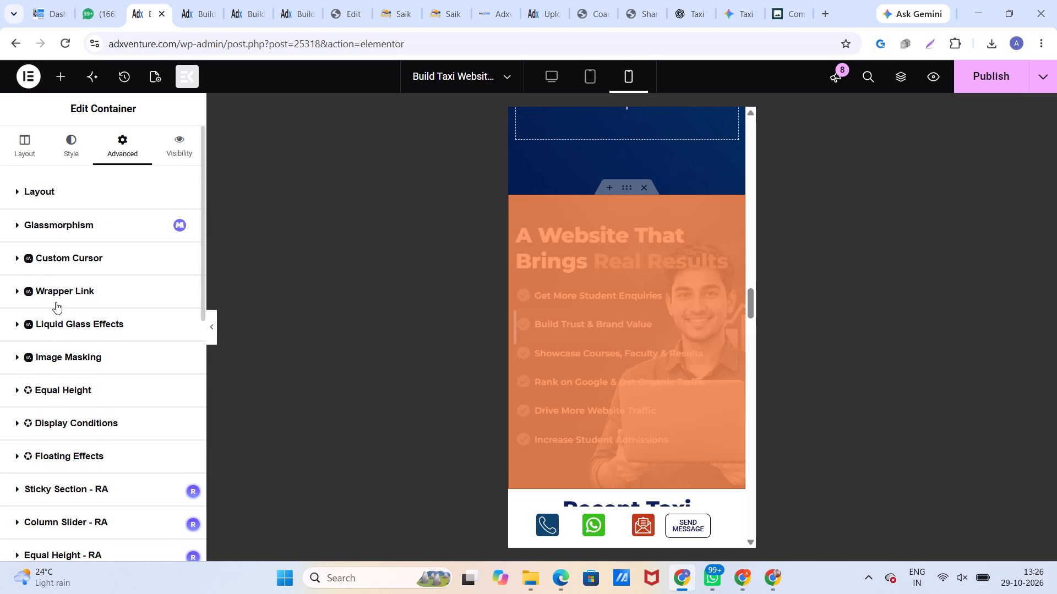
{"action": "scroll", "coordinate": [94, 354], "scroll_direction": "down", "scroll_amount": 6}
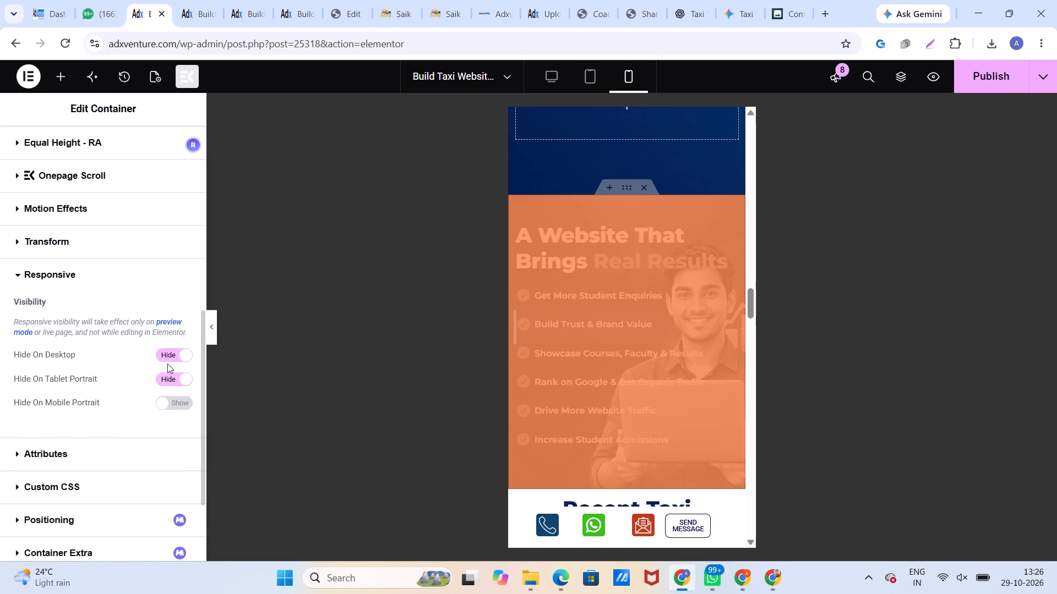
{"action": "left_click", "coordinate": [165, 353]}
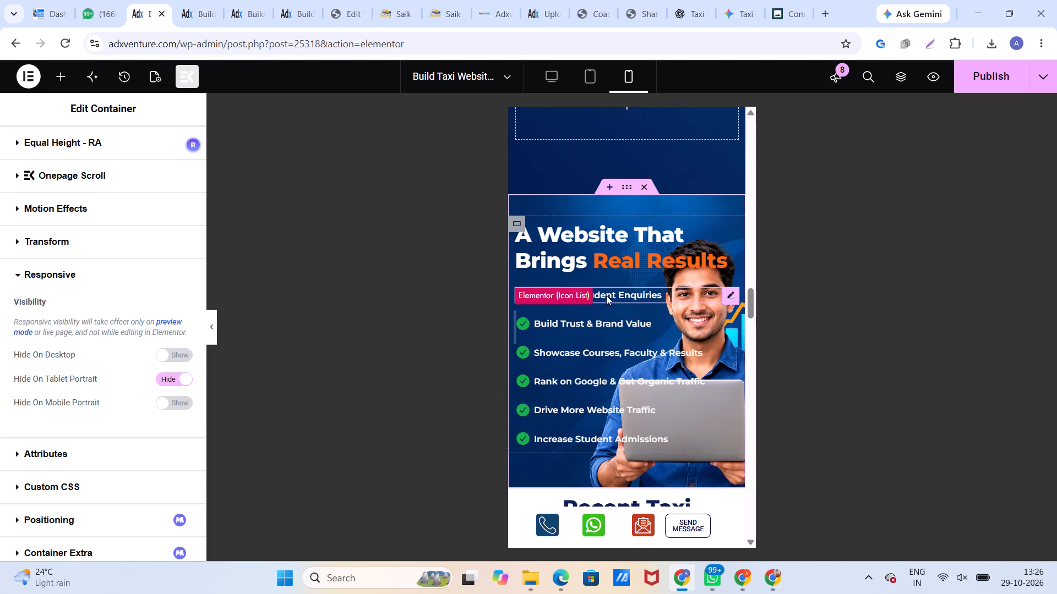
Replace the lower Real Results container's Get More Student Enquiries text with Get More Ride Bookings, copied from the upper container's first list item.
{"action": "scroll", "coordinate": [604, 313], "scroll_direction": "up", "scroll_amount": 5}
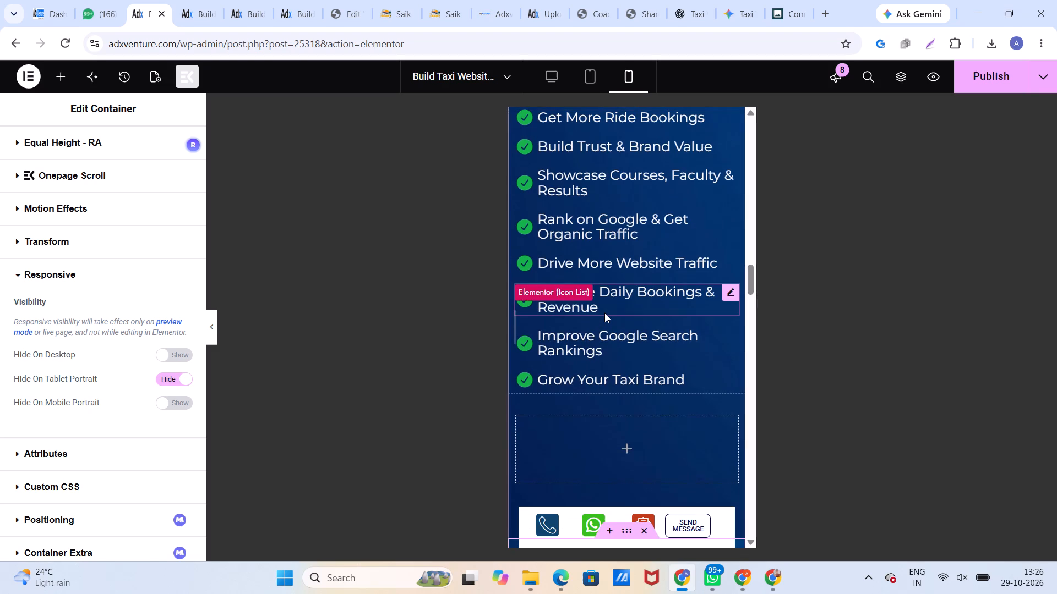
{"action": "scroll", "coordinate": [604, 313], "scroll_direction": "down", "scroll_amount": 5}
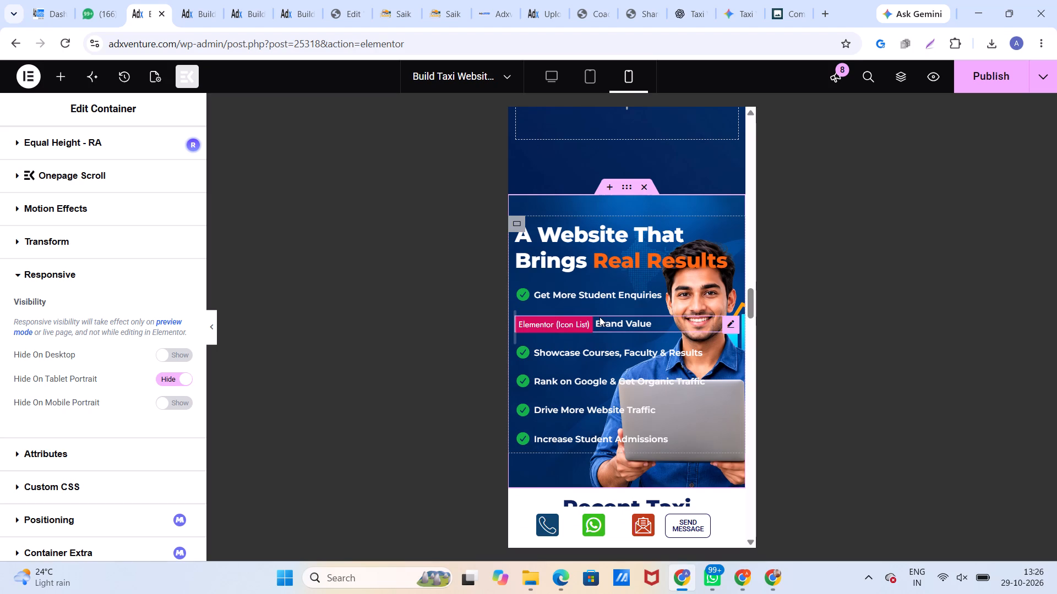
{"action": "scroll", "coordinate": [600, 317], "scroll_direction": "up", "scroll_amount": 6}
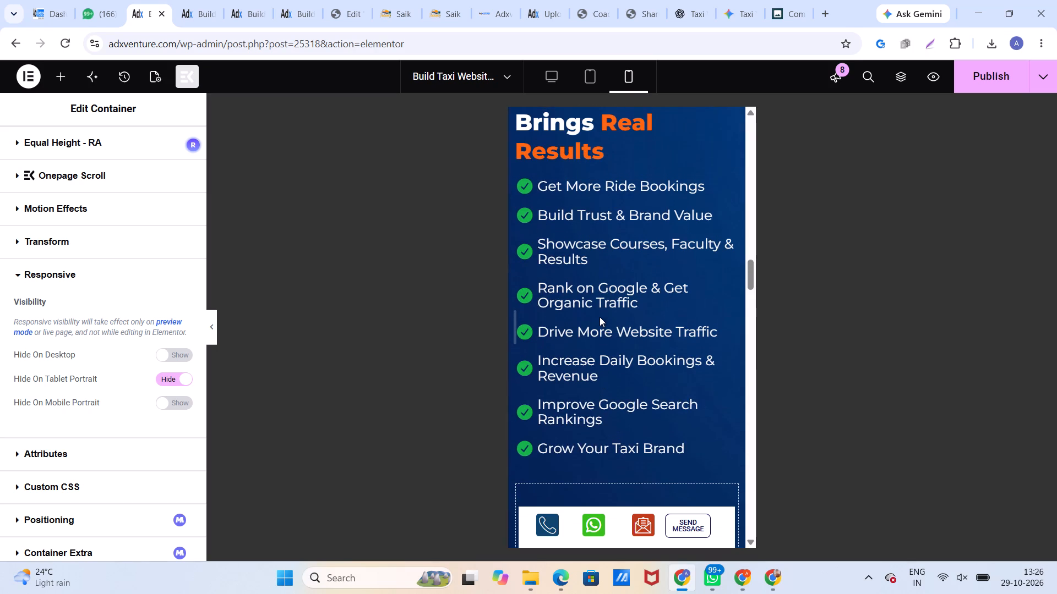
{"action": "scroll", "coordinate": [600, 317], "scroll_direction": "down", "scroll_amount": 5}
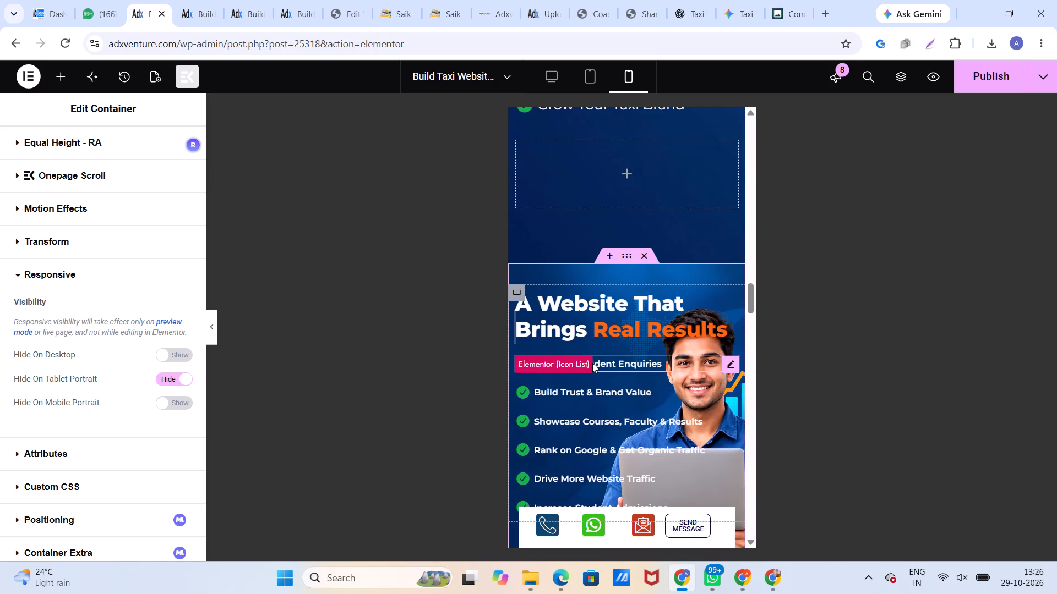
{"action": "scroll", "coordinate": [618, 350], "scroll_direction": "up", "scroll_amount": 4}
{"action": "scroll", "coordinate": [590, 223], "scroll_direction": "up", "scroll_amount": 3}
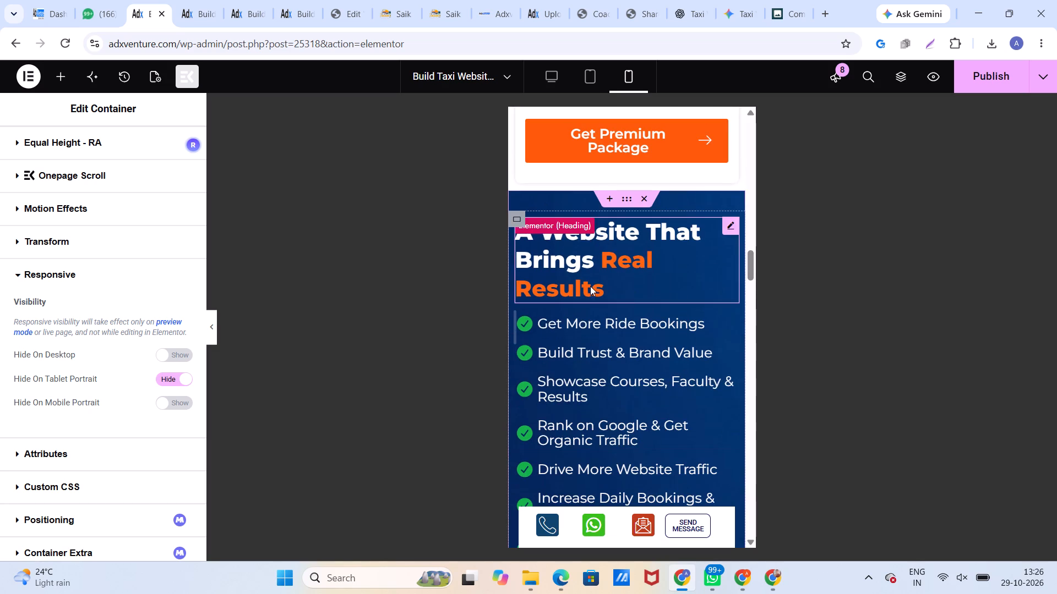
{"action": "left_click", "coordinate": [589, 328]}
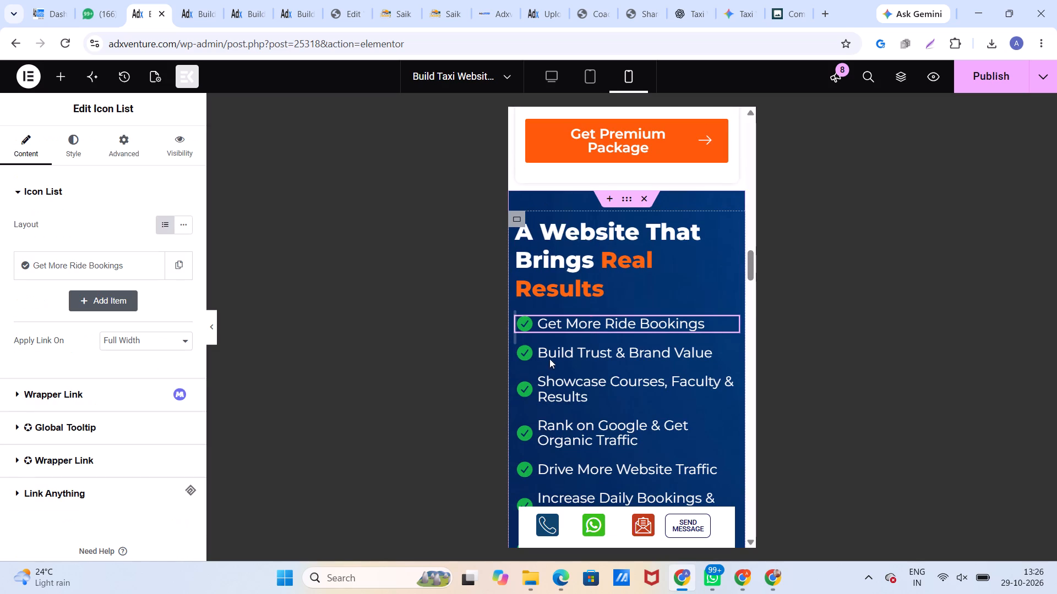
{"action": "left_click", "coordinate": [141, 262]}
{"action": "left_click_drag", "start_coordinate": [137, 316], "coordinate": [0, 329]}
{"action": "key", "text": "ctrl+c"}
{"action": "scroll", "coordinate": [577, 315], "scroll_direction": "down", "scroll_amount": 3}
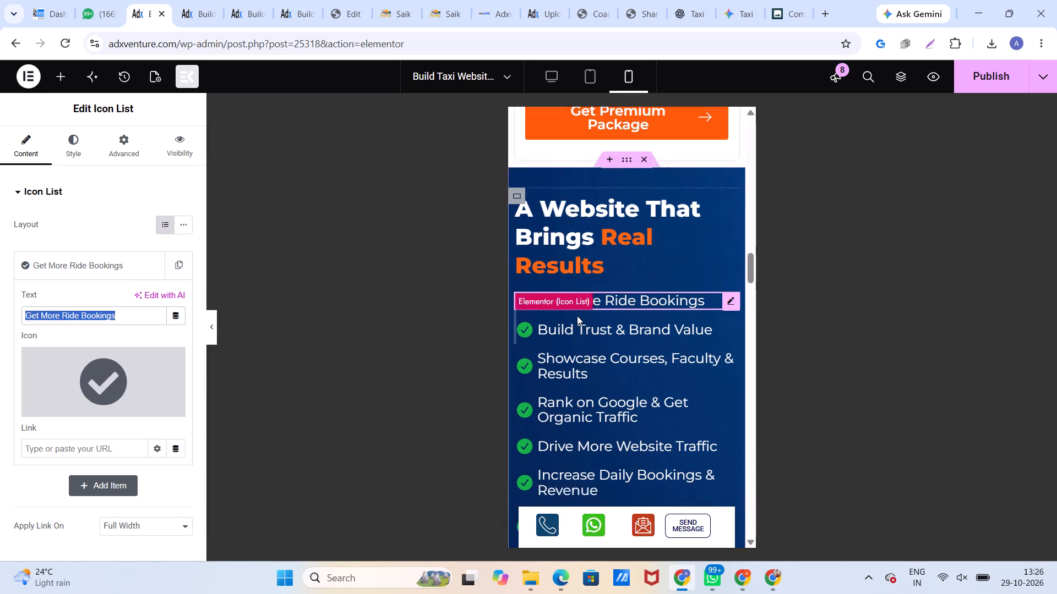
{"action": "scroll", "coordinate": [577, 316], "scroll_direction": "down", "scroll_amount": 4}
{"action": "left_click", "coordinate": [582, 362]}
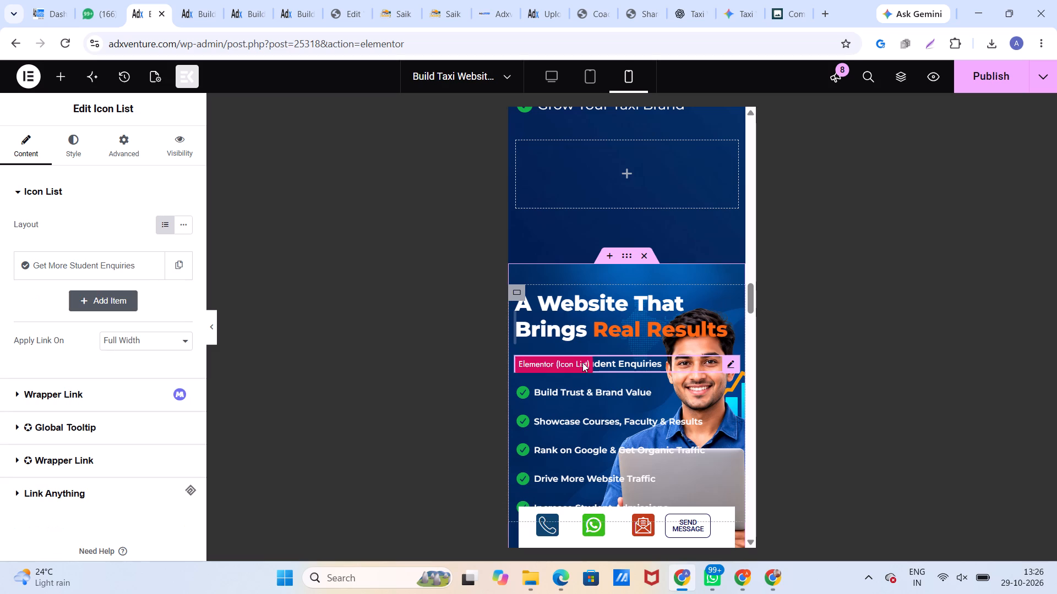
{"action": "left_click", "coordinate": [76, 262]}
{"action": "left_click_drag", "start_coordinate": [137, 310], "coordinate": [0, 323]}
{"action": "key", "text": "ctrl+v"}
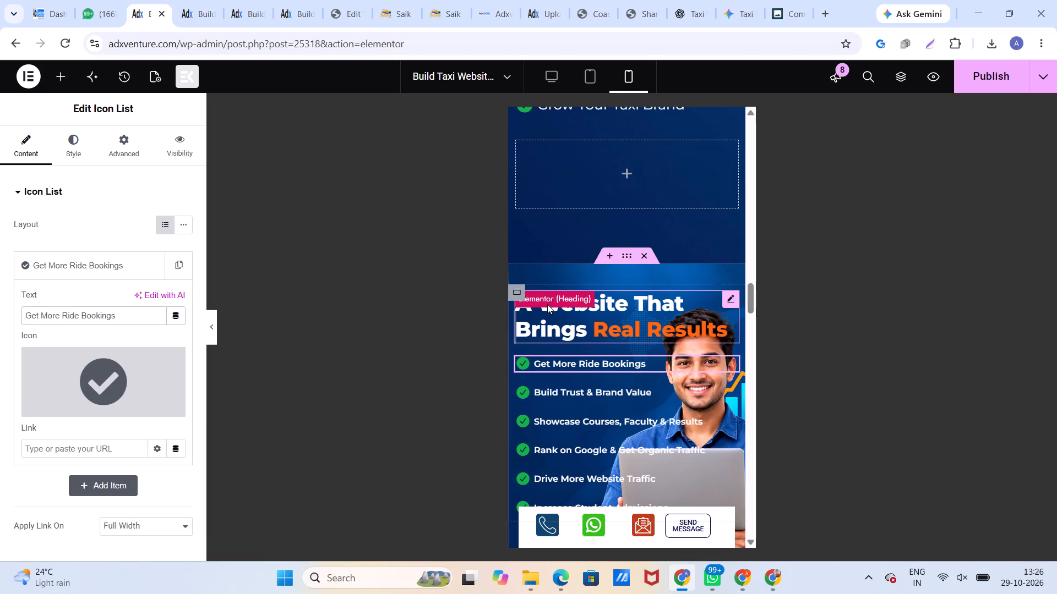
Compare the list items of the upper and lower Real Results containers in the mobile preview.
{"action": "scroll", "coordinate": [548, 304], "scroll_direction": "up", "scroll_amount": 6}
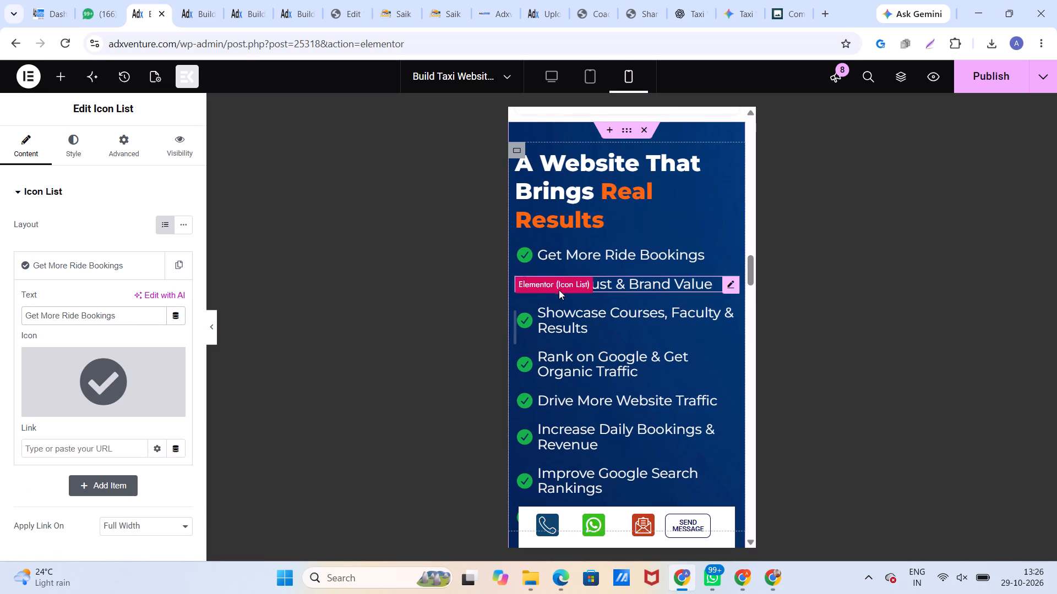
{"action": "scroll", "coordinate": [574, 343], "scroll_direction": "down", "scroll_amount": 2}
{"action": "scroll", "coordinate": [574, 343], "scroll_direction": "up", "scroll_amount": 1}
{"action": "scroll", "coordinate": [574, 343], "scroll_direction": "down", "scroll_amount": 7}
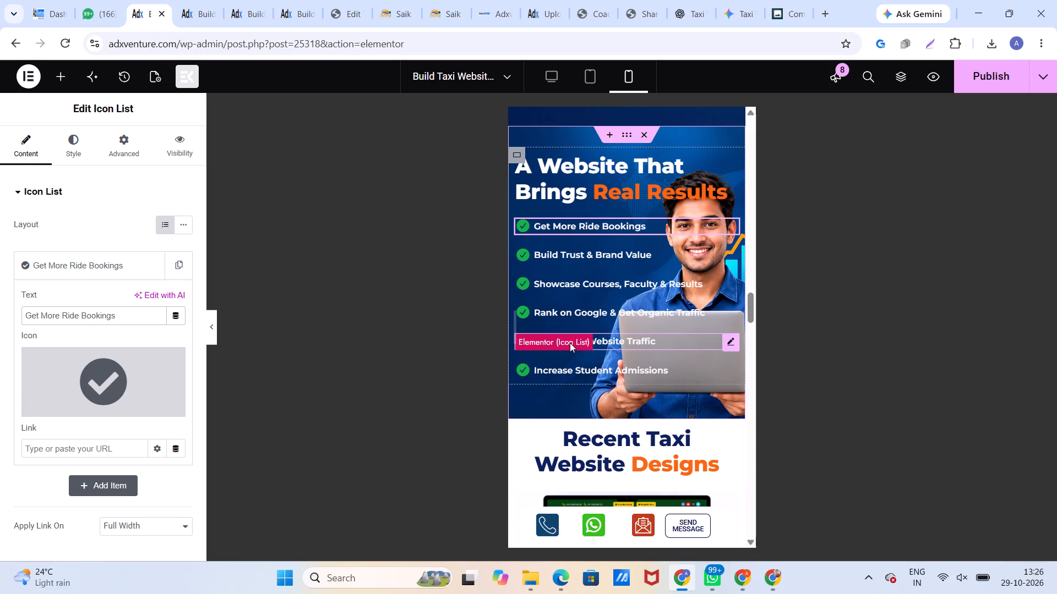
{"action": "scroll", "coordinate": [570, 343], "scroll_direction": "up", "scroll_amount": 6}
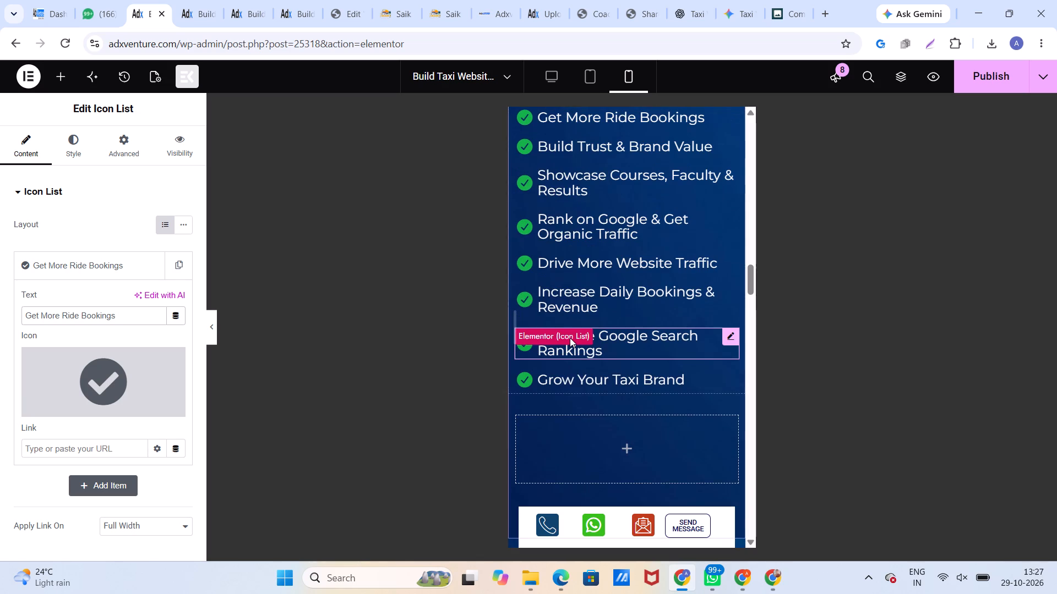
{"action": "scroll", "coordinate": [570, 338], "scroll_direction": "down", "scroll_amount": 2}
{"action": "scroll", "coordinate": [568, 338], "scroll_direction": "up", "scroll_amount": 1}
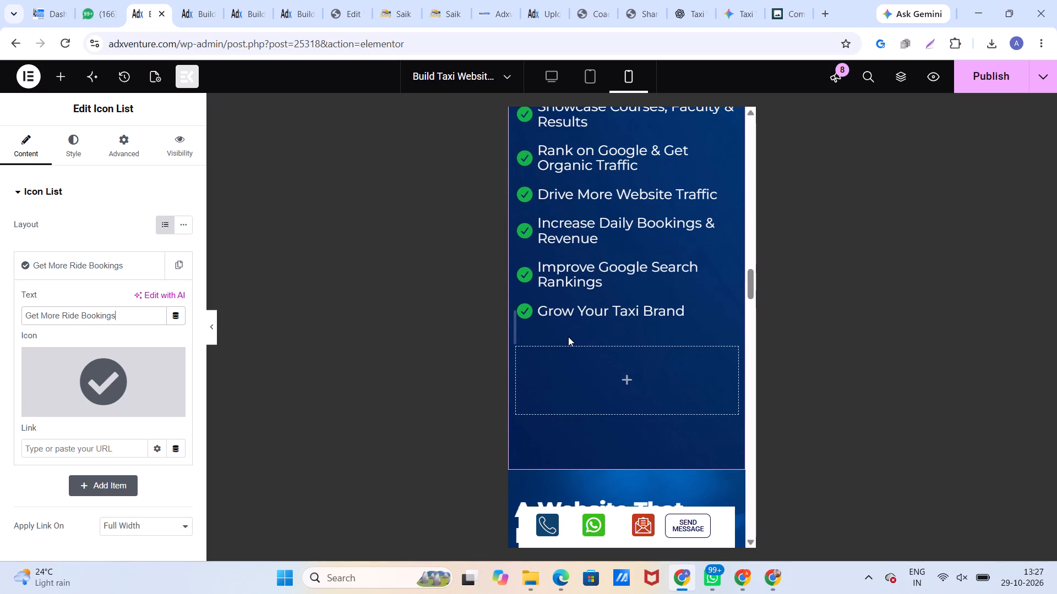
Replace the lower Real Results container's Increase Student Admissions text with Increase Daily Bookings & Revenue, copied from the upper container's list.
{"action": "left_click", "coordinate": [563, 235]}
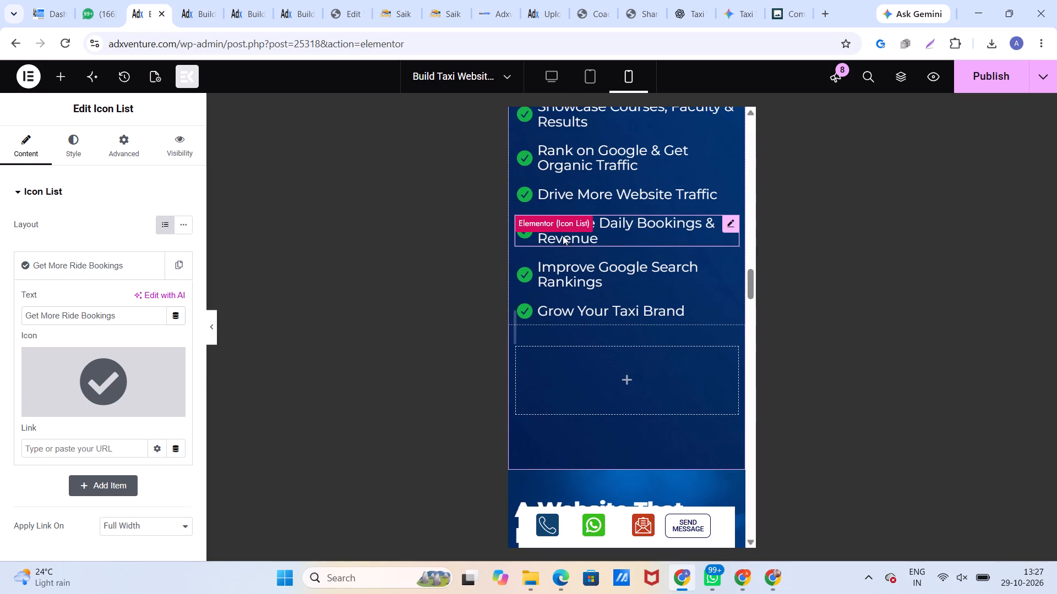
{"action": "left_click", "coordinate": [99, 257]}
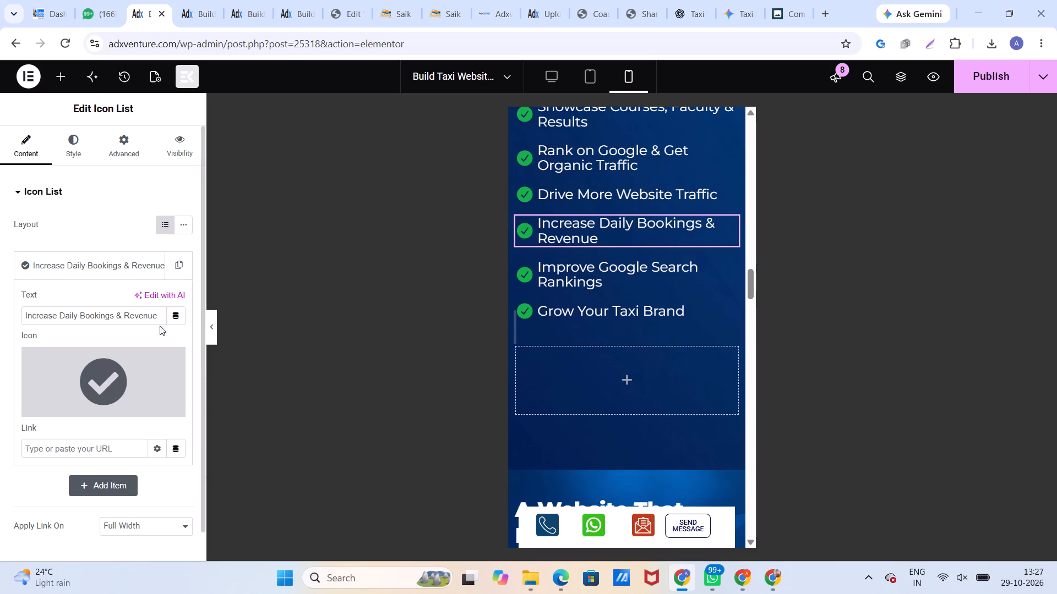
{"action": "left_click_drag", "start_coordinate": [162, 317], "coordinate": [0, 332]}
{"action": "key", "text": "ctrl+c"}
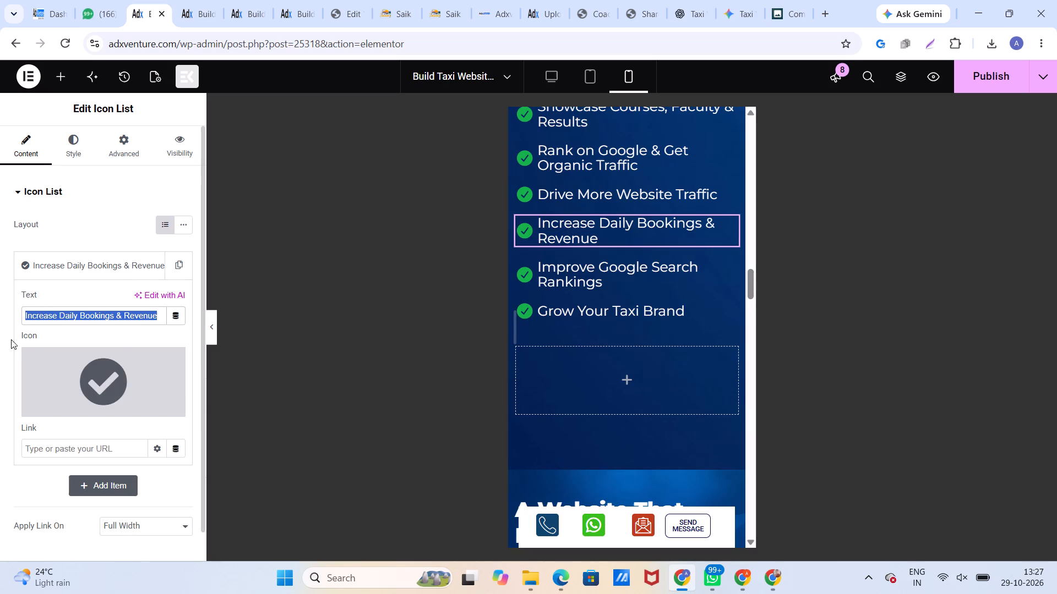
{"action": "scroll", "coordinate": [571, 338], "scroll_direction": "down", "scroll_amount": 6}
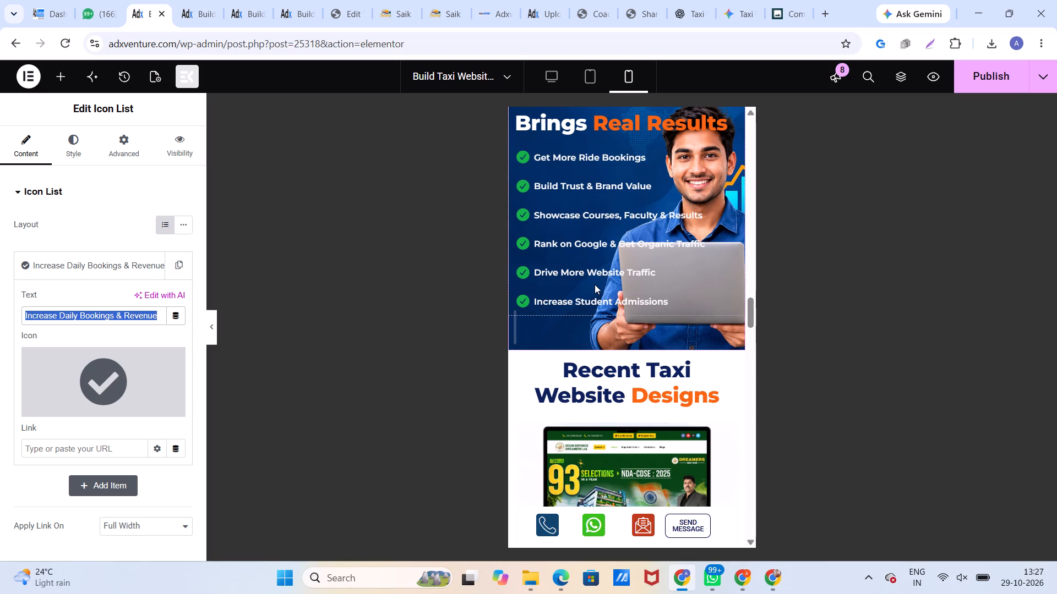
{"action": "scroll", "coordinate": [592, 281], "scroll_direction": "up", "scroll_amount": 4}
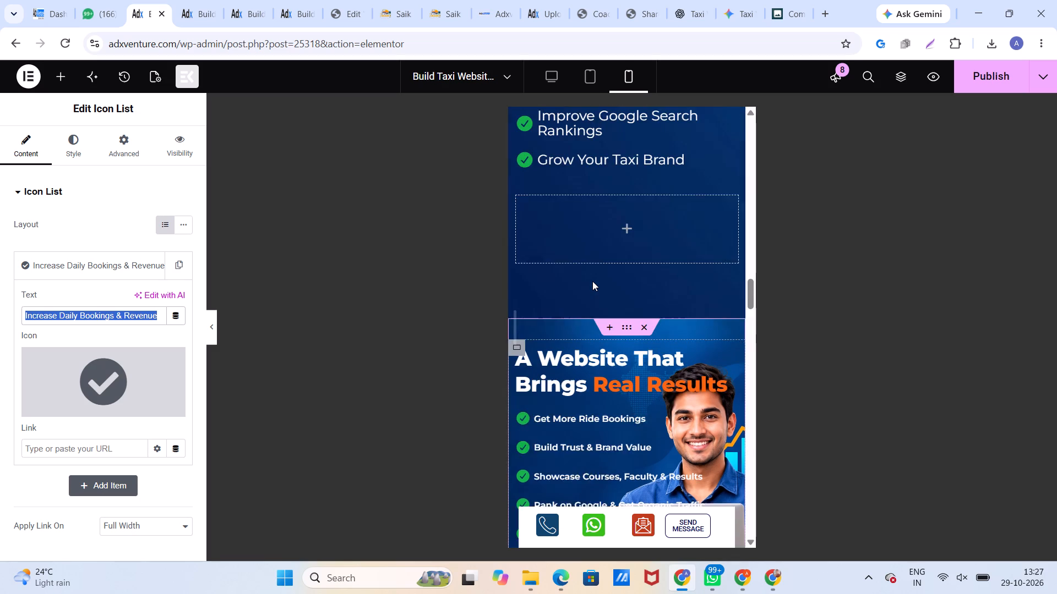
{"action": "scroll", "coordinate": [592, 281], "scroll_direction": "up", "scroll_amount": 1}
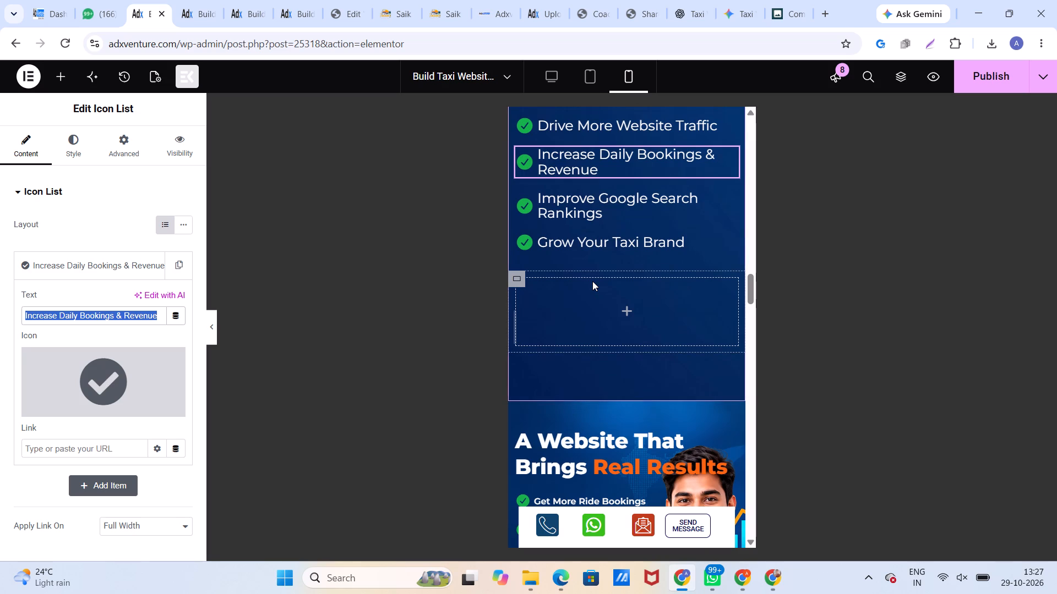
{"action": "scroll", "coordinate": [591, 283], "scroll_direction": "down", "scroll_amount": 1}
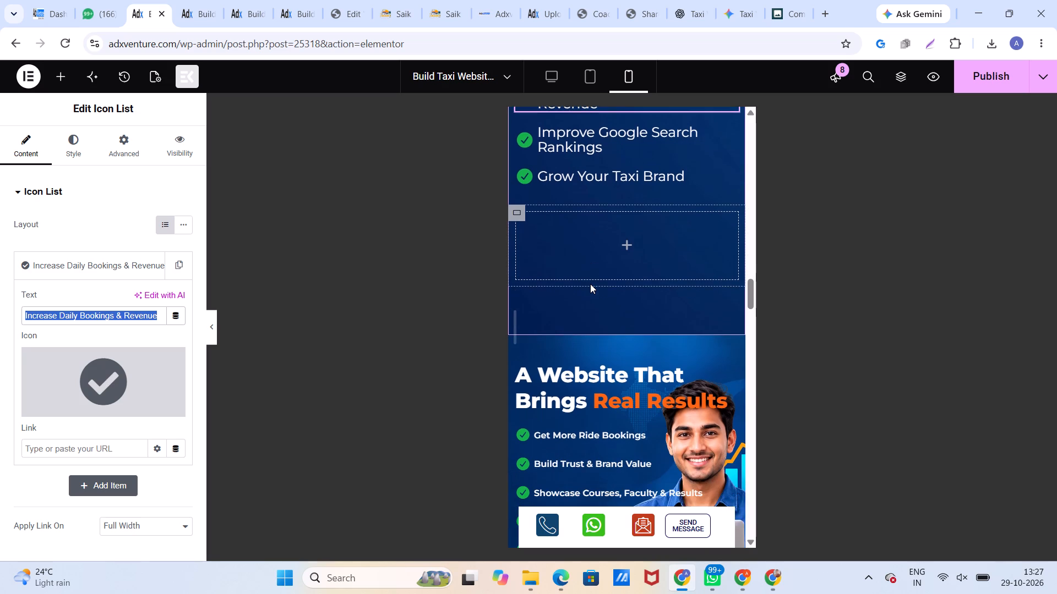
{"action": "scroll", "coordinate": [590, 284], "scroll_direction": "down", "scroll_amount": 1}
{"action": "scroll", "coordinate": [605, 346], "scroll_direction": "down", "scroll_amount": 3}
{"action": "scroll", "coordinate": [601, 346], "scroll_direction": "up", "scroll_amount": 1}
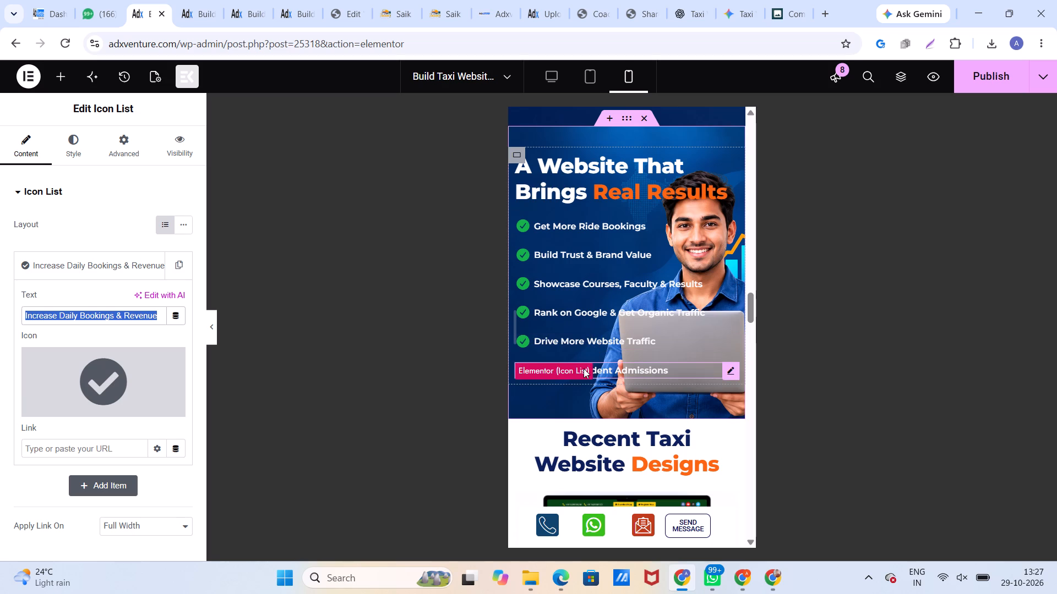
{"action": "scroll", "coordinate": [584, 363], "scroll_direction": "up", "scroll_amount": 3}
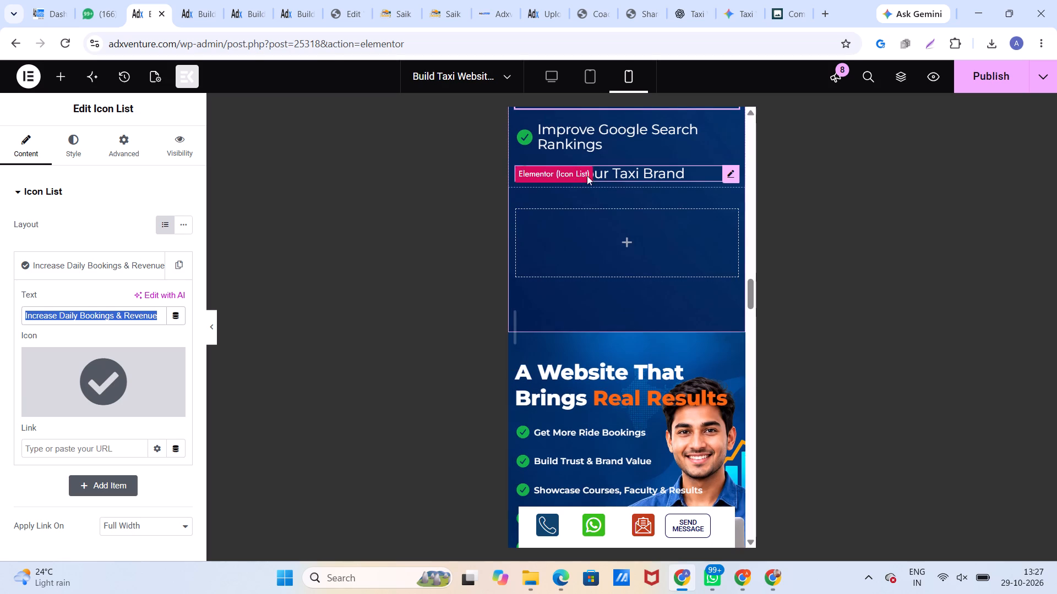
{"action": "scroll", "coordinate": [630, 171], "scroll_direction": "up", "scroll_amount": 2}
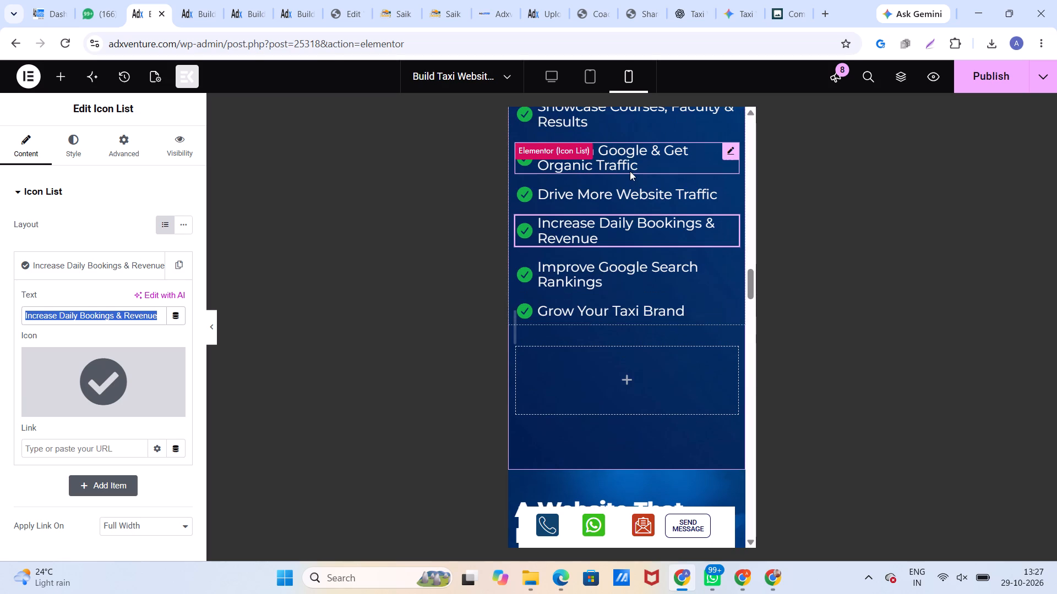
{"action": "scroll", "coordinate": [630, 171], "scroll_direction": "down", "scroll_amount": 4}
{"action": "left_click", "coordinate": [604, 437]}
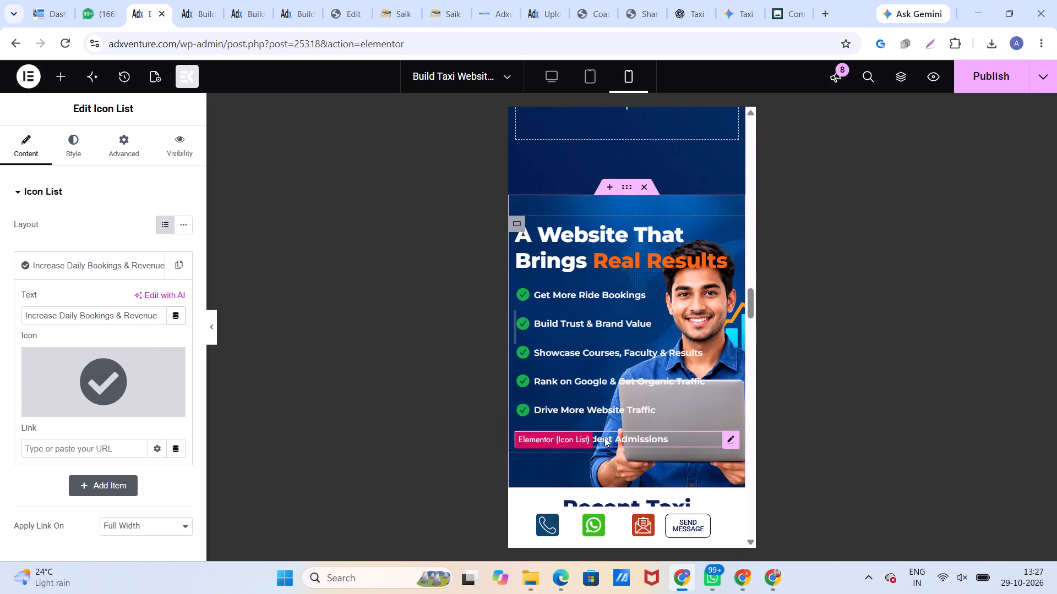
{"action": "left_click", "coordinate": [74, 269]}
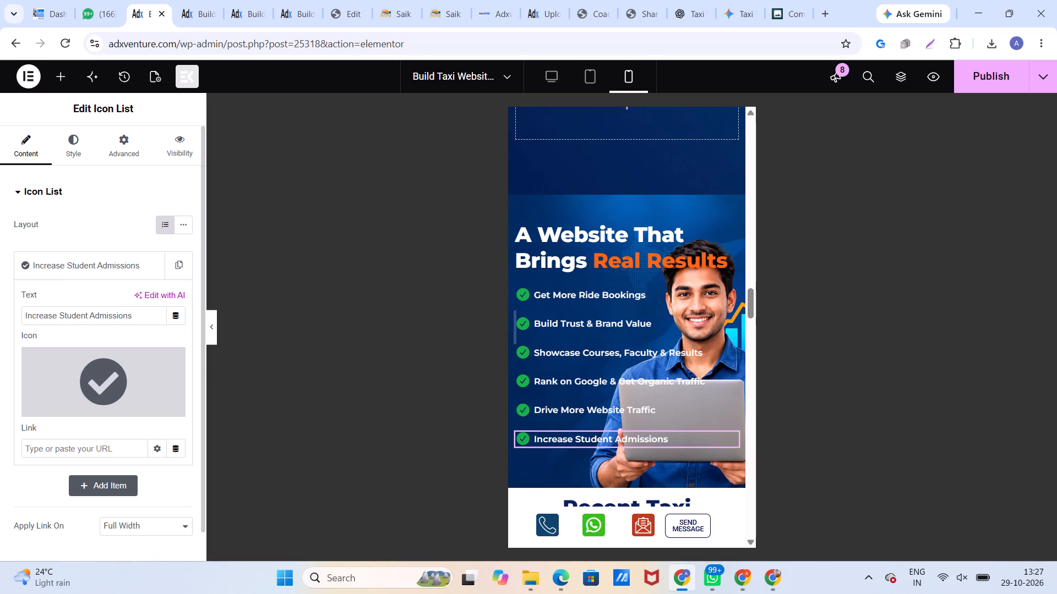
{"action": "left_click_drag", "start_coordinate": [146, 315], "coordinate": [0, 320]}
{"action": "key", "text": "ctrl+v"}
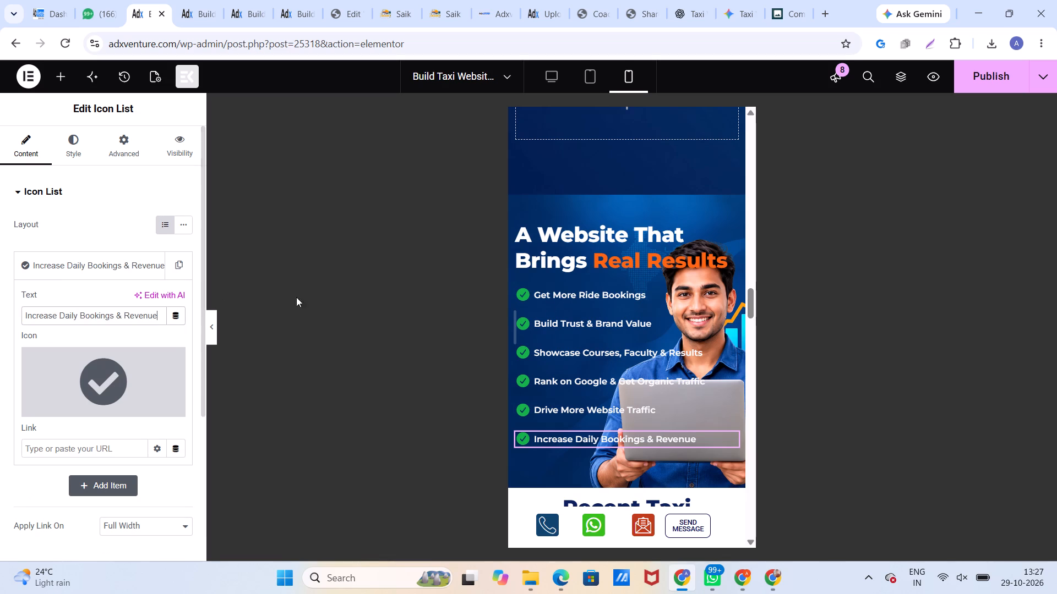
Replace the lower Real Results container's background image of the man with the blue taxi image from the media library.
{"action": "scroll", "coordinate": [649, 356], "scroll_direction": "up", "scroll_amount": 3}
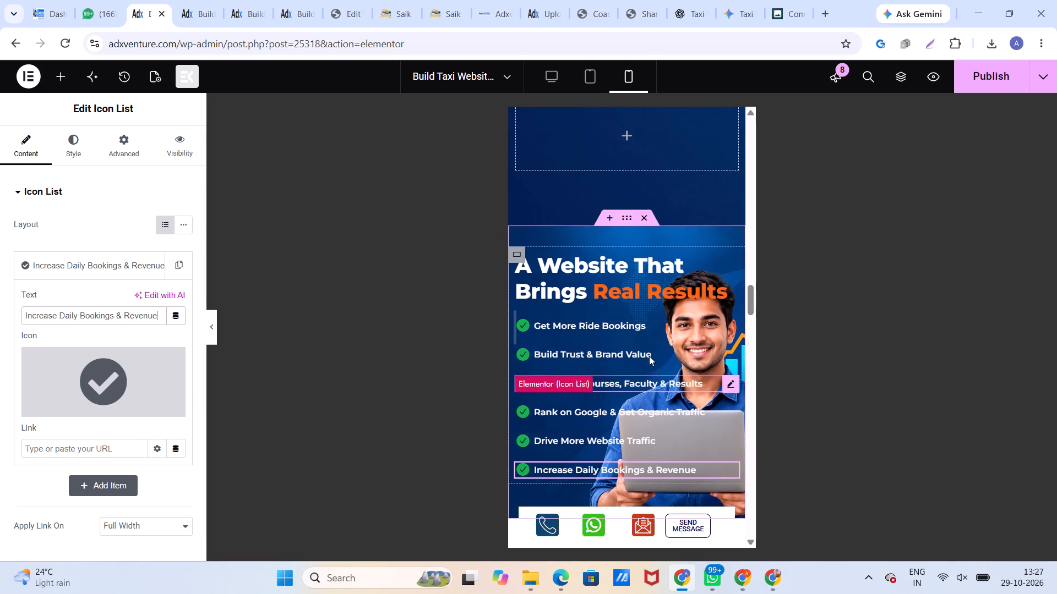
{"action": "scroll", "coordinate": [649, 356], "scroll_direction": "up", "scroll_amount": 5}
{"action": "scroll", "coordinate": [674, 341], "scroll_direction": "down", "scroll_amount": 7}
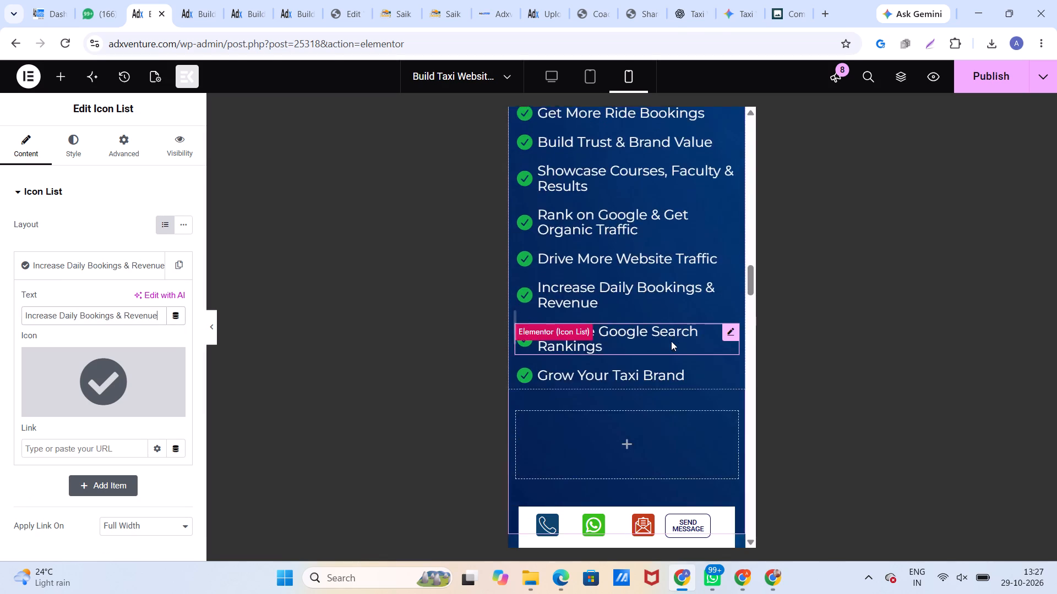
{"action": "scroll", "coordinate": [668, 343], "scroll_direction": "down", "scroll_amount": 4}
{"action": "scroll", "coordinate": [666, 345], "scroll_direction": "up", "scroll_amount": 2}
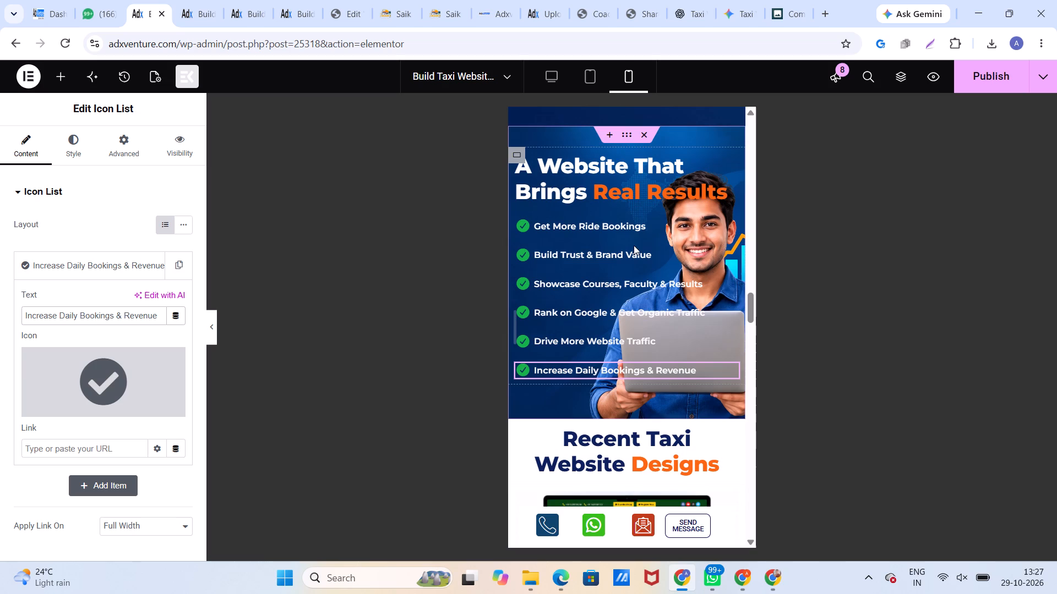
{"action": "left_click", "coordinate": [626, 134]}
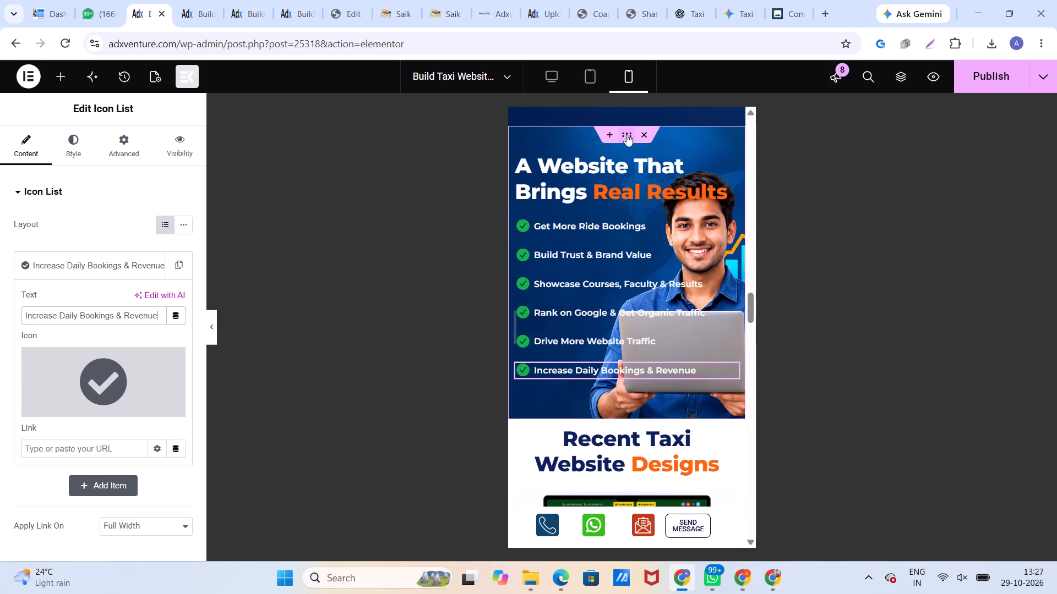
{"action": "left_click", "coordinate": [24, 149]}
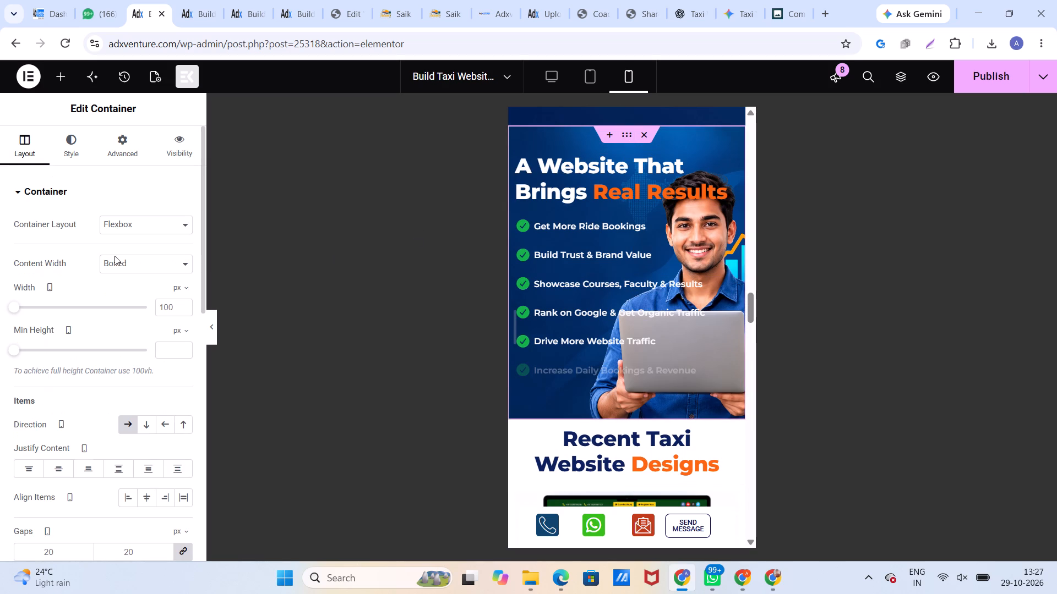
{"action": "left_click", "coordinate": [60, 147]}
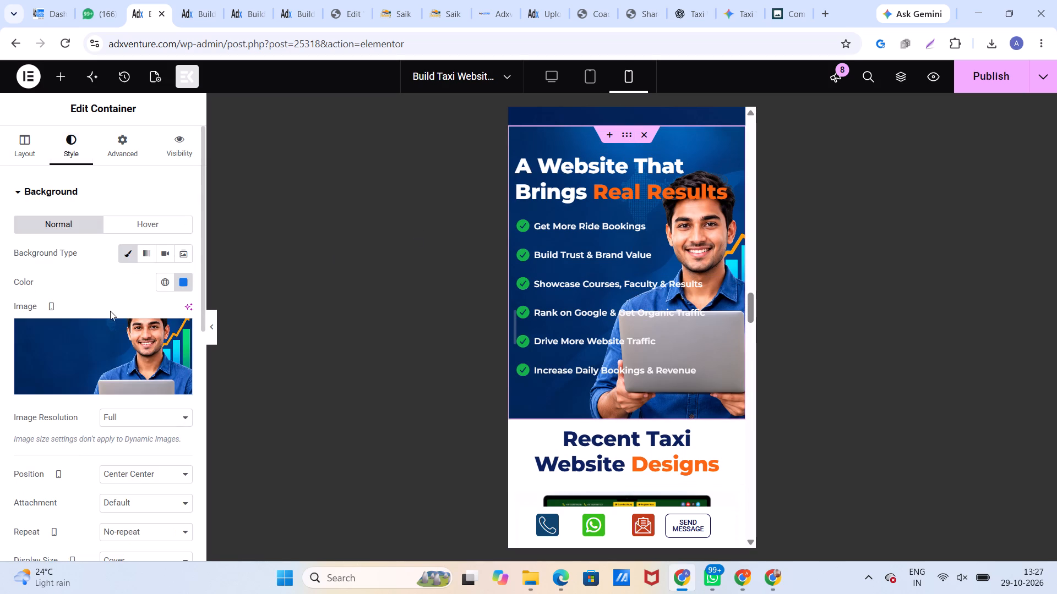
{"action": "left_click", "coordinate": [108, 335]}
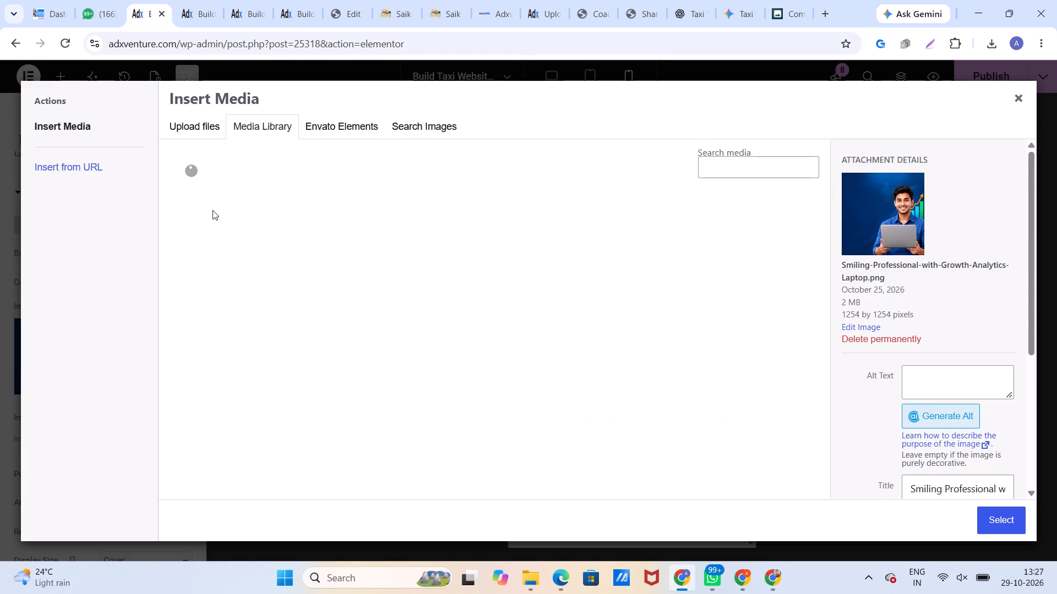
{"action": "left_click", "coordinate": [213, 217]}
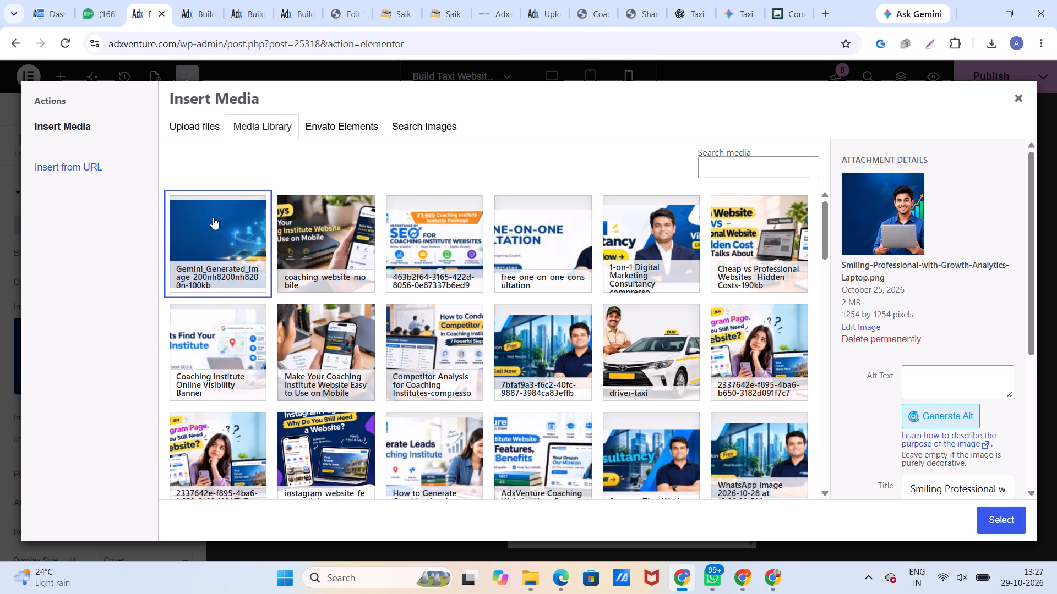
{"action": "left_click", "coordinate": [982, 521]}
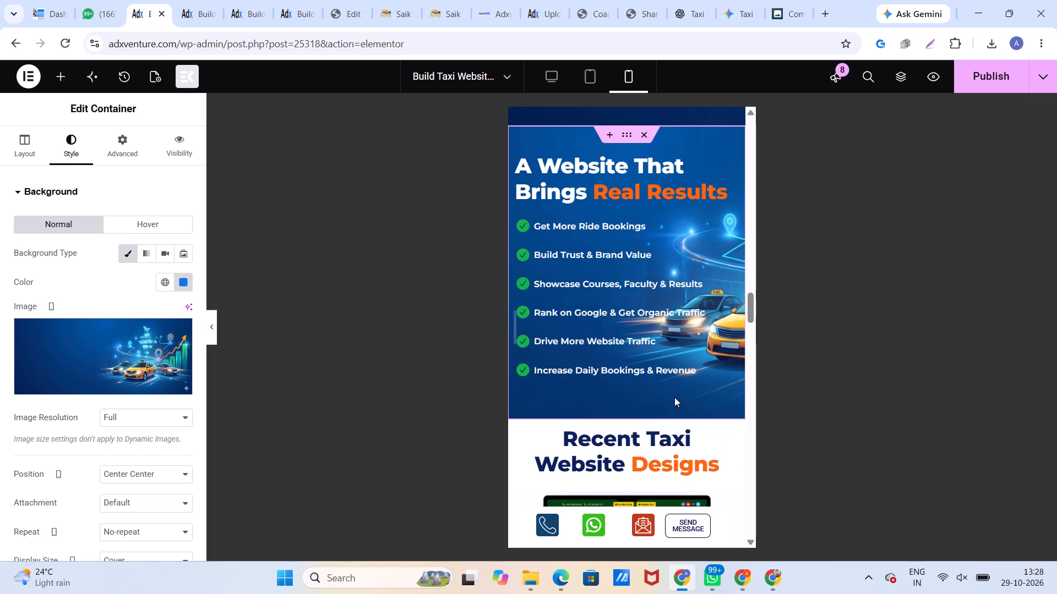
Publish the updated taxi landing page.
{"action": "scroll", "coordinate": [584, 312], "scroll_direction": "up", "scroll_amount": 5}
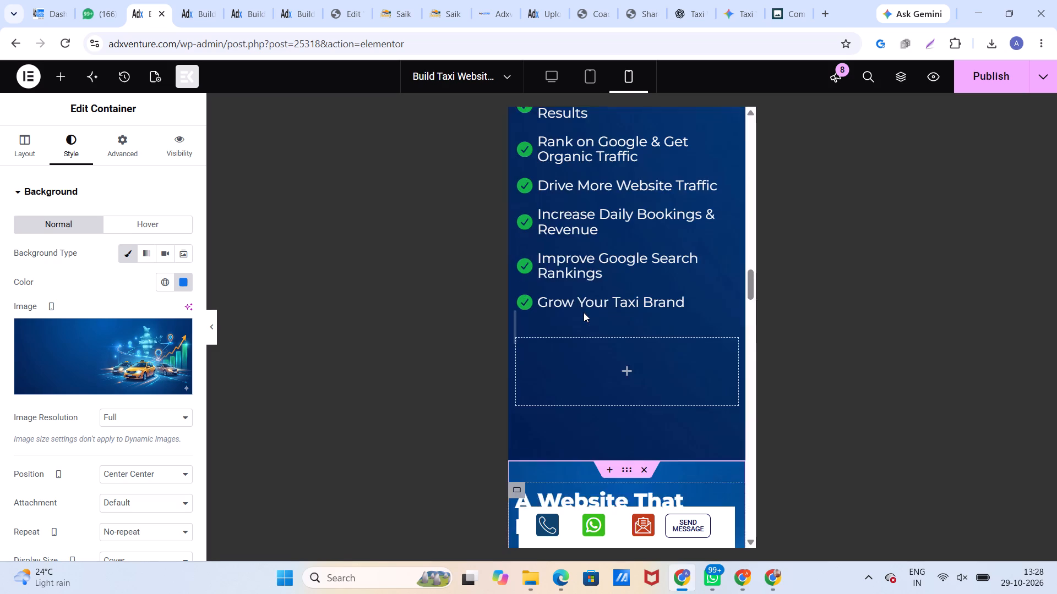
{"action": "scroll", "coordinate": [584, 312], "scroll_direction": "up", "scroll_amount": 3}
{"action": "scroll", "coordinate": [584, 312], "scroll_direction": "down", "scroll_amount": 1}
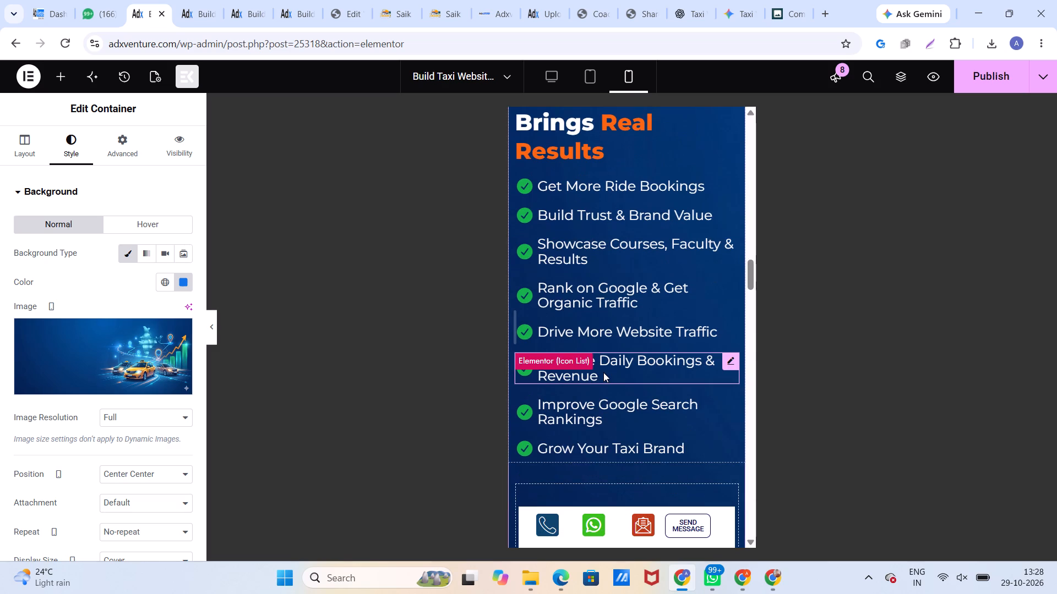
{"action": "scroll", "coordinate": [603, 372], "scroll_direction": "down", "scroll_amount": 2}
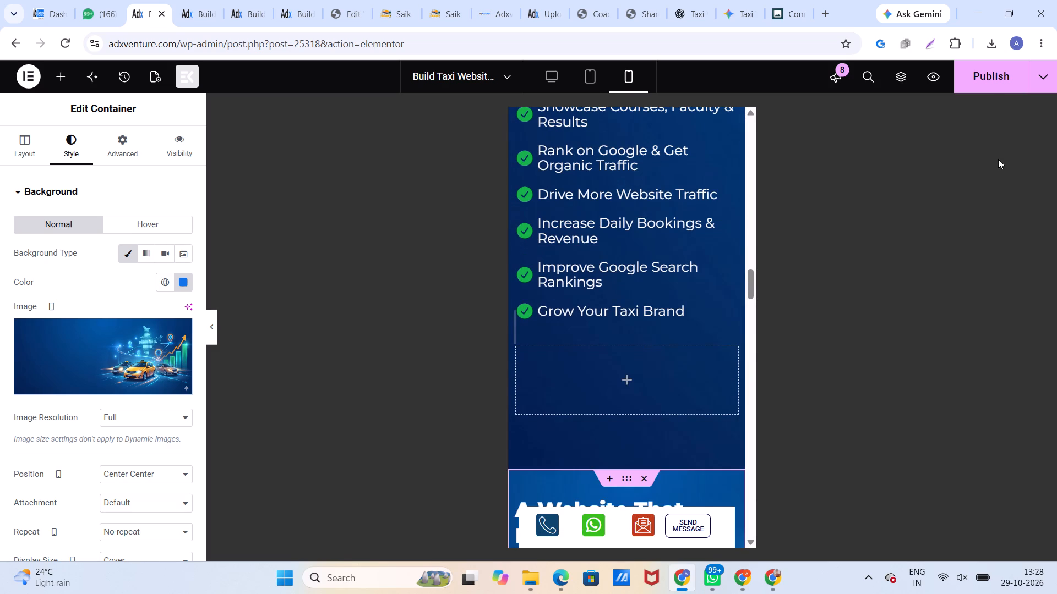
{"action": "left_click", "coordinate": [990, 86]}
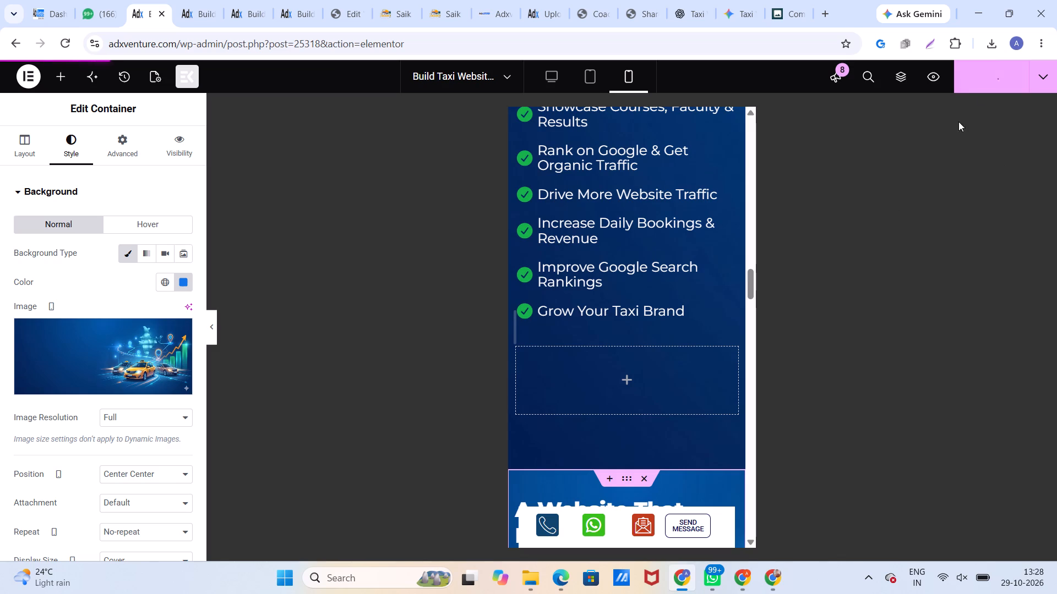
Hide the upper Real Results container, the one with the eight-item list, on mobile portrait.
{"action": "scroll", "coordinate": [686, 347], "scroll_direction": "up", "scroll_amount": 10}
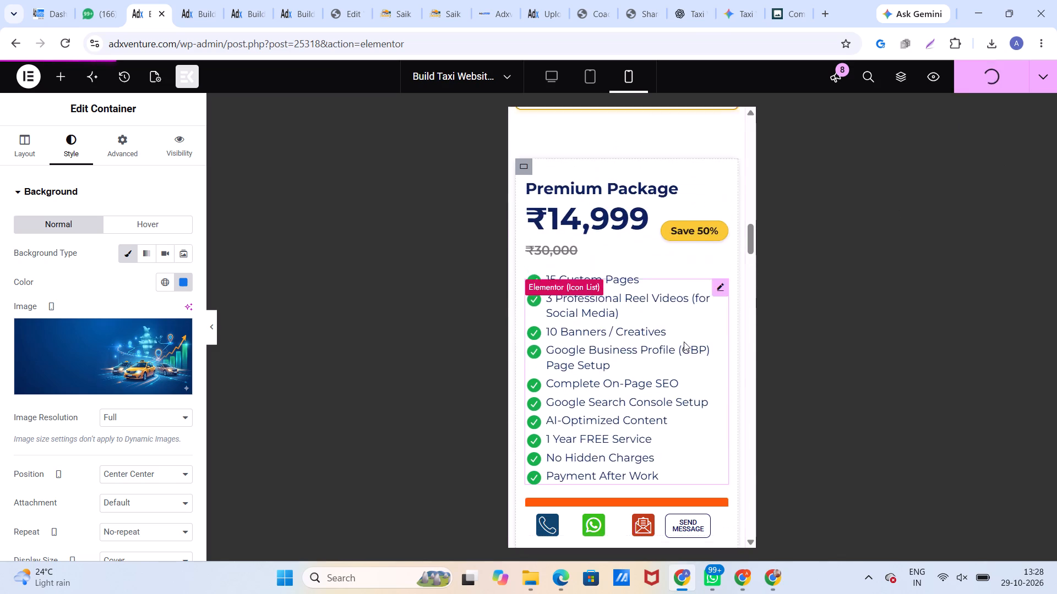
{"action": "scroll", "coordinate": [684, 342], "scroll_direction": "down", "scroll_amount": 11}
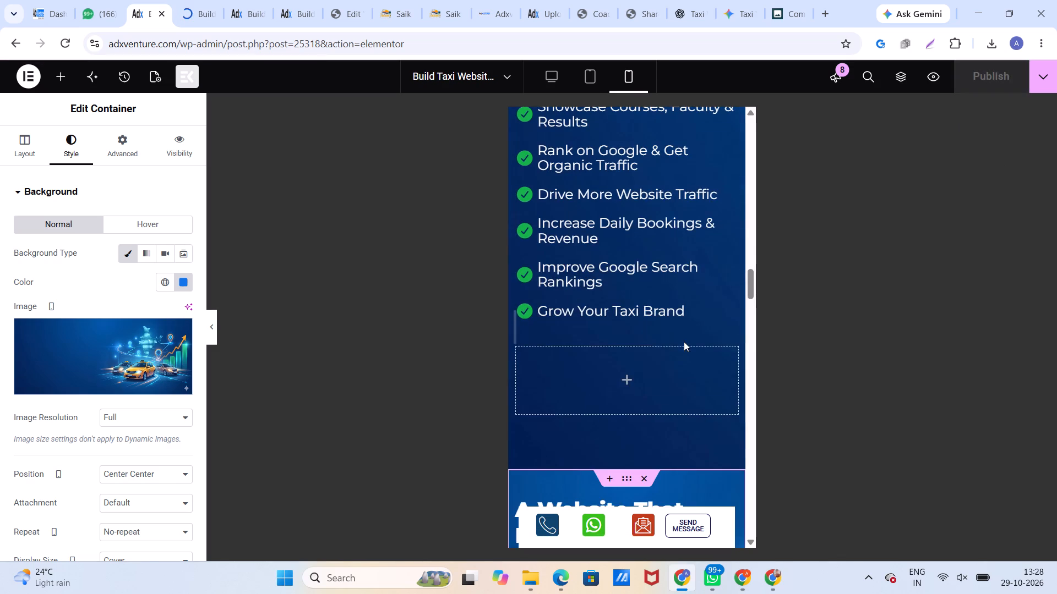
{"action": "scroll", "coordinate": [684, 342], "scroll_direction": "down", "scroll_amount": 2}
{"action": "scroll", "coordinate": [684, 342], "scroll_direction": "up", "scroll_amount": 5}
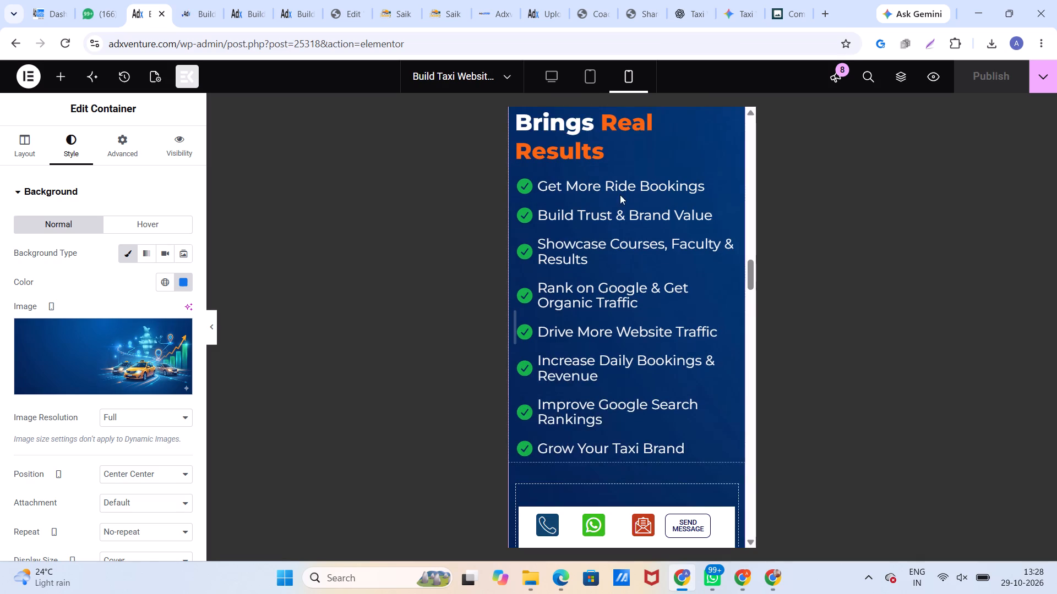
{"action": "scroll", "coordinate": [620, 195], "scroll_direction": "up", "scroll_amount": 2}
{"action": "left_click", "coordinate": [626, 191]}
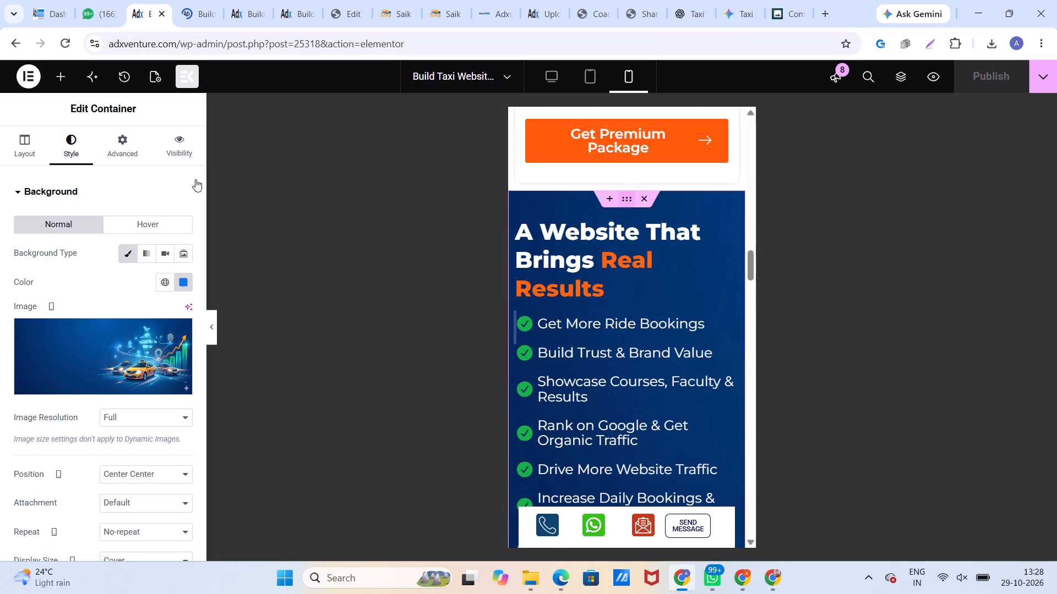
{"action": "left_click", "coordinate": [132, 150]}
{"action": "scroll", "coordinate": [139, 334], "scroll_direction": "down", "scroll_amount": 1}
{"action": "scroll", "coordinate": [139, 334], "scroll_direction": "up", "scroll_amount": 1}
{"action": "scroll", "coordinate": [139, 334], "scroll_direction": "down", "scroll_amount": 3}
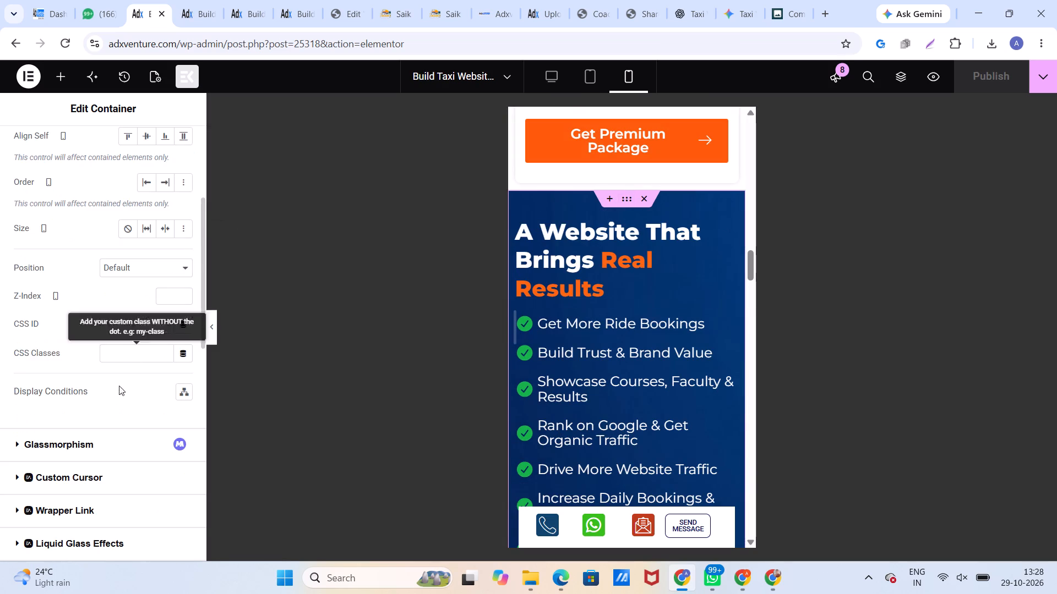
{"action": "scroll", "coordinate": [80, 474], "scroll_direction": "down", "scroll_amount": 9}
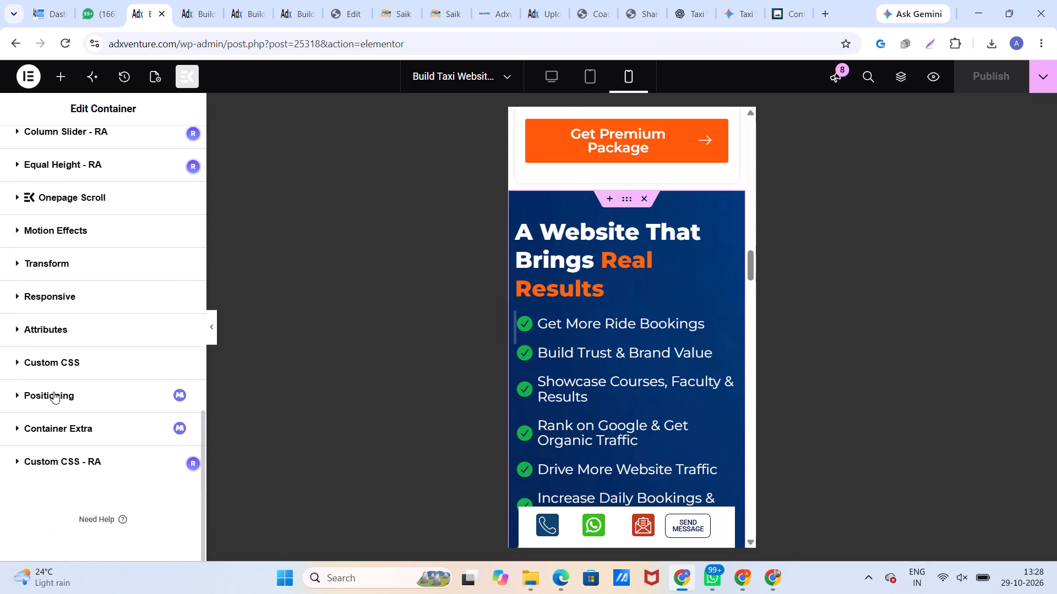
{"action": "left_click", "coordinate": [47, 298]}
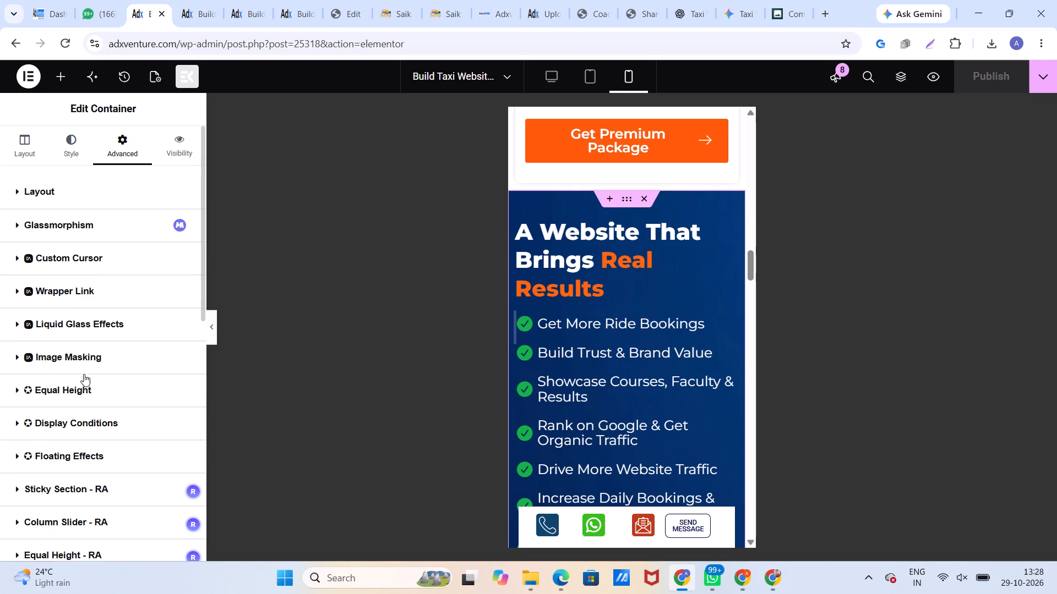
{"action": "scroll", "coordinate": [90, 387], "scroll_direction": "down", "scroll_amount": 6}
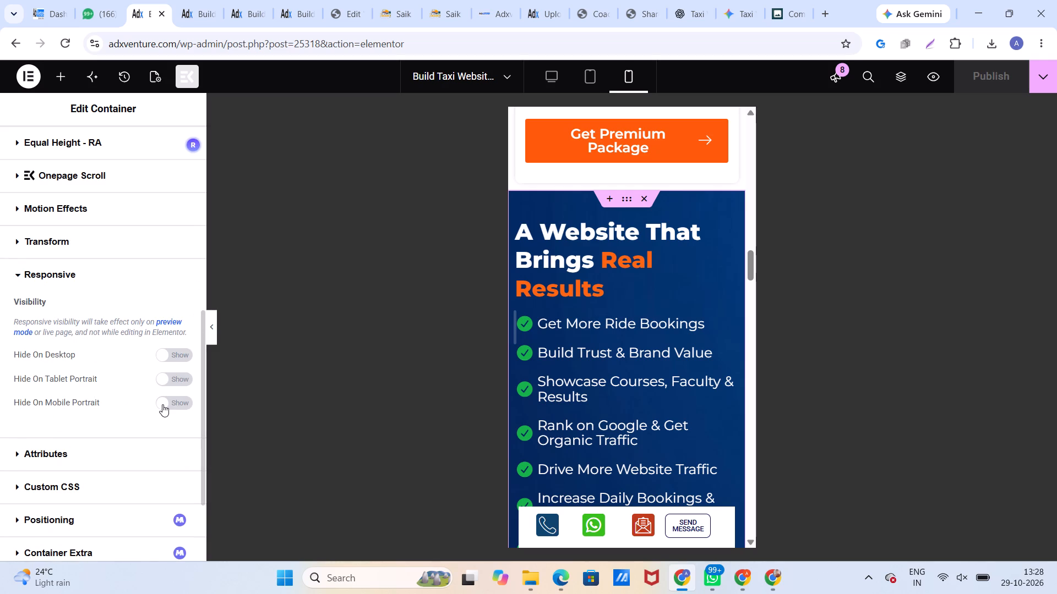
{"action": "left_click", "coordinate": [162, 404]}
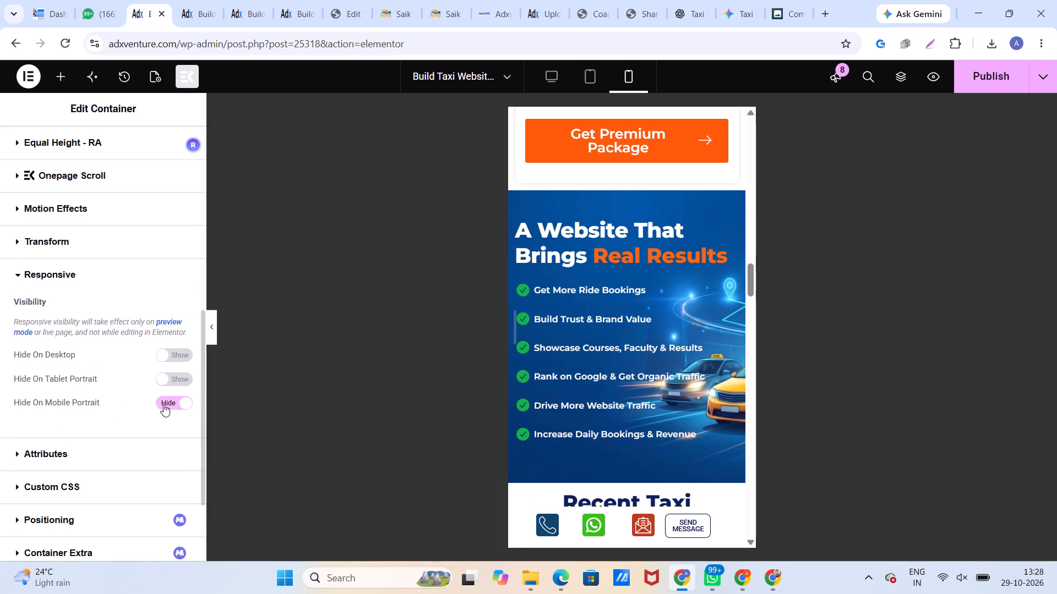
Examine the mobile layout around the lower Real Results container and the Recent Taxi Website Designs section.
{"action": "scroll", "coordinate": [597, 344], "scroll_direction": "up", "scroll_amount": 5}
{"action": "scroll", "coordinate": [597, 344], "scroll_direction": "down", "scroll_amount": 8}
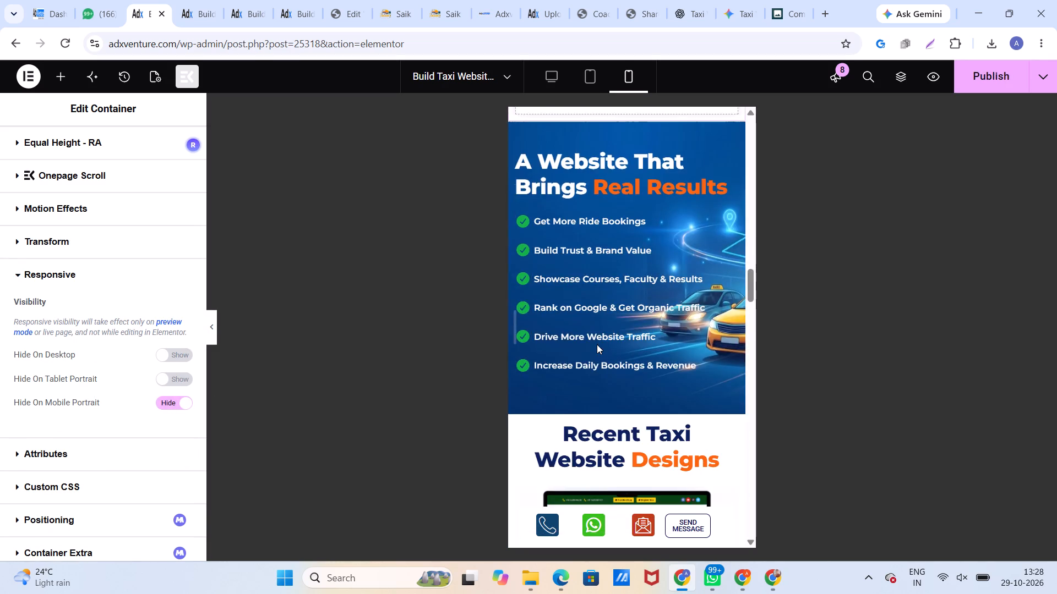
{"action": "scroll", "coordinate": [597, 344], "scroll_direction": "down", "scroll_amount": 3}
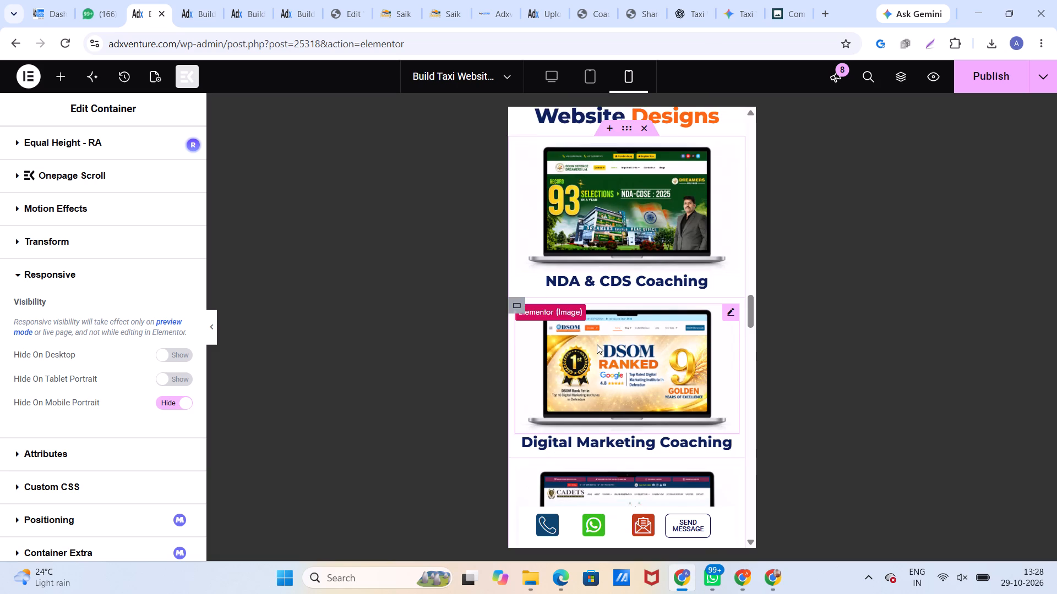
{"action": "scroll", "coordinate": [597, 344], "scroll_direction": "down", "scroll_amount": 6}
{"action": "scroll", "coordinate": [597, 344], "scroll_direction": "up", "scroll_amount": 11}
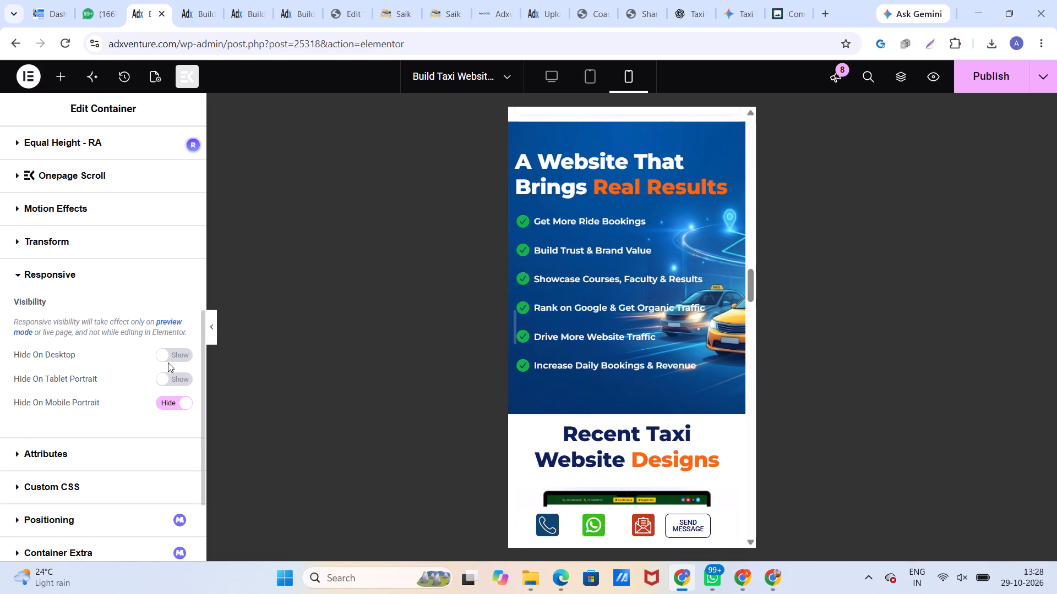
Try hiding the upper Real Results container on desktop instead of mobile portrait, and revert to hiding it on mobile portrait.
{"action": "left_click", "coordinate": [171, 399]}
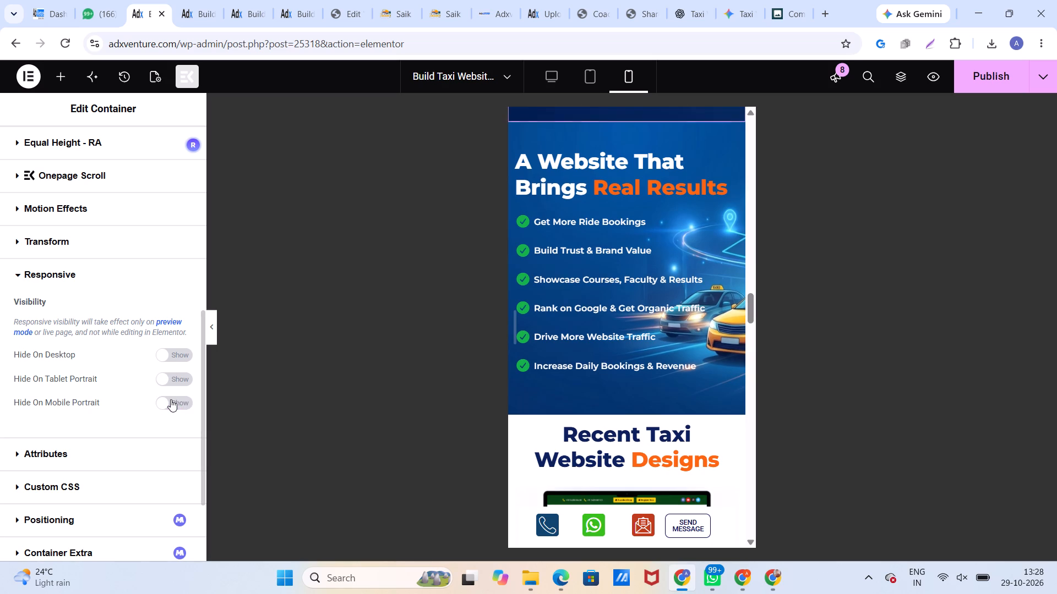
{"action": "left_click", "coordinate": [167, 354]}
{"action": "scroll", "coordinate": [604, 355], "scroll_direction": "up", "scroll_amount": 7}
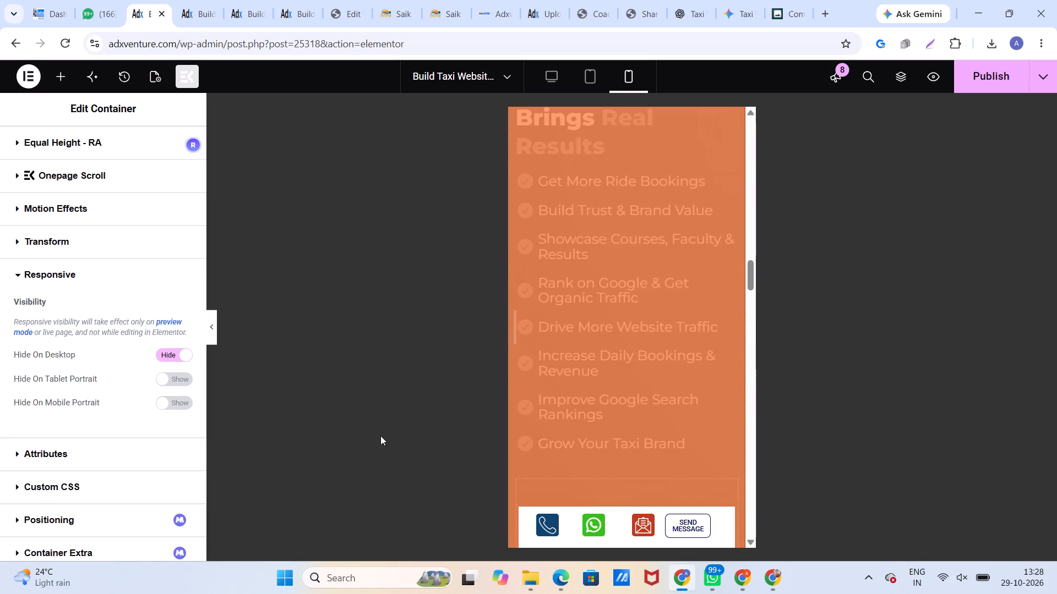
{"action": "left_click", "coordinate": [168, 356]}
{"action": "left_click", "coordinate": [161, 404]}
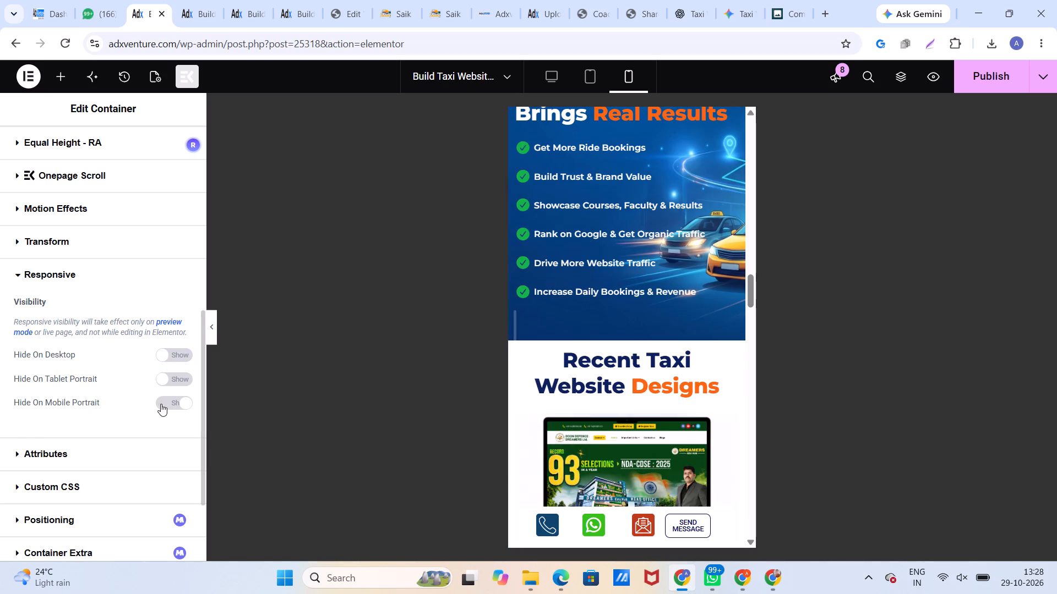
Hide the lower Real Results container, the one with the six-item list, on desktop.
{"action": "scroll", "coordinate": [576, 373], "scroll_direction": "up", "scroll_amount": 3}
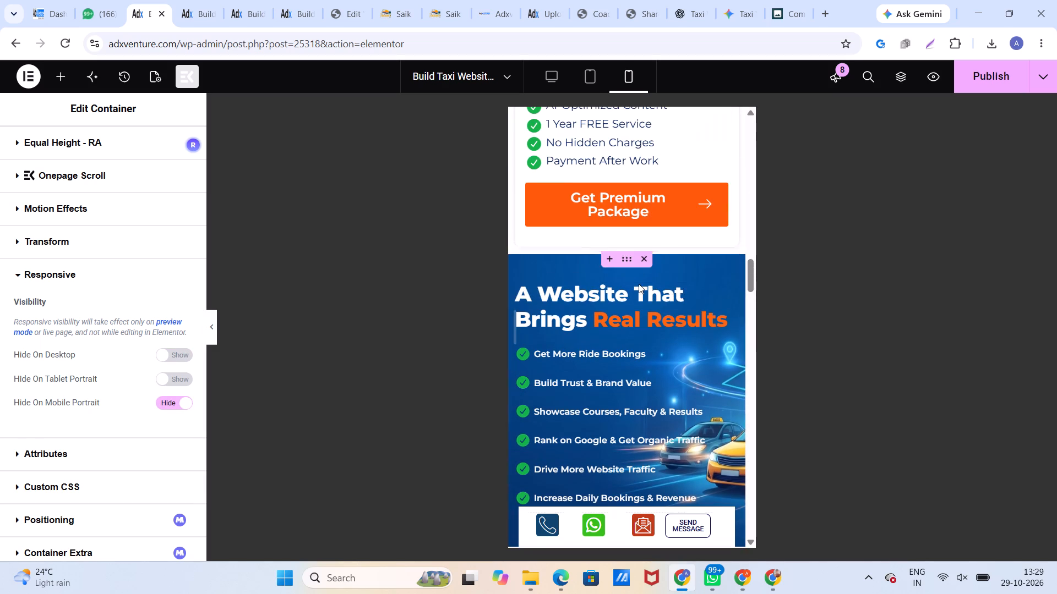
{"action": "left_click", "coordinate": [626, 246]}
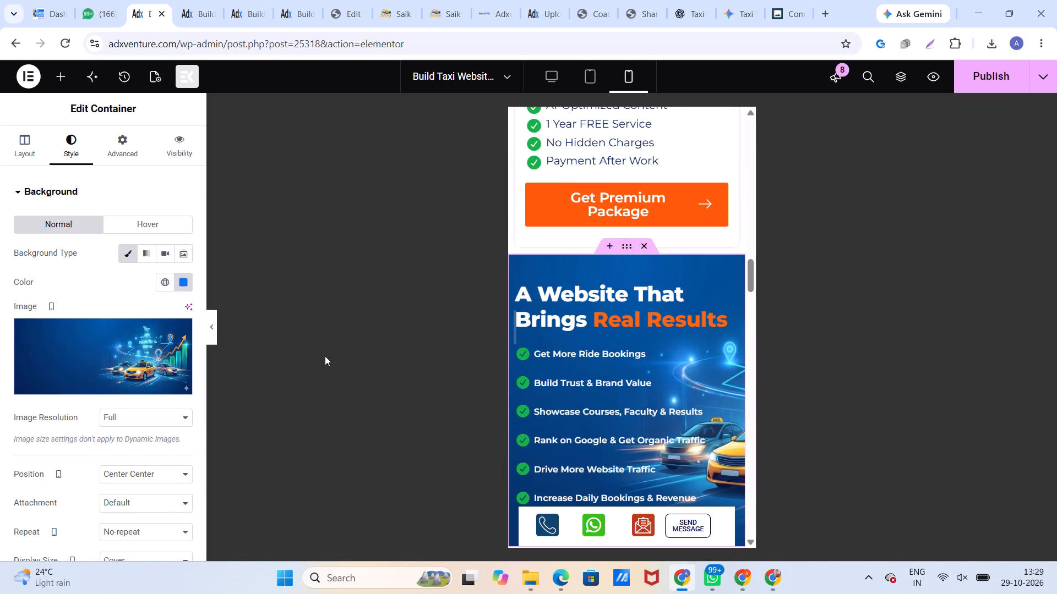
{"action": "left_click", "coordinate": [125, 153]}
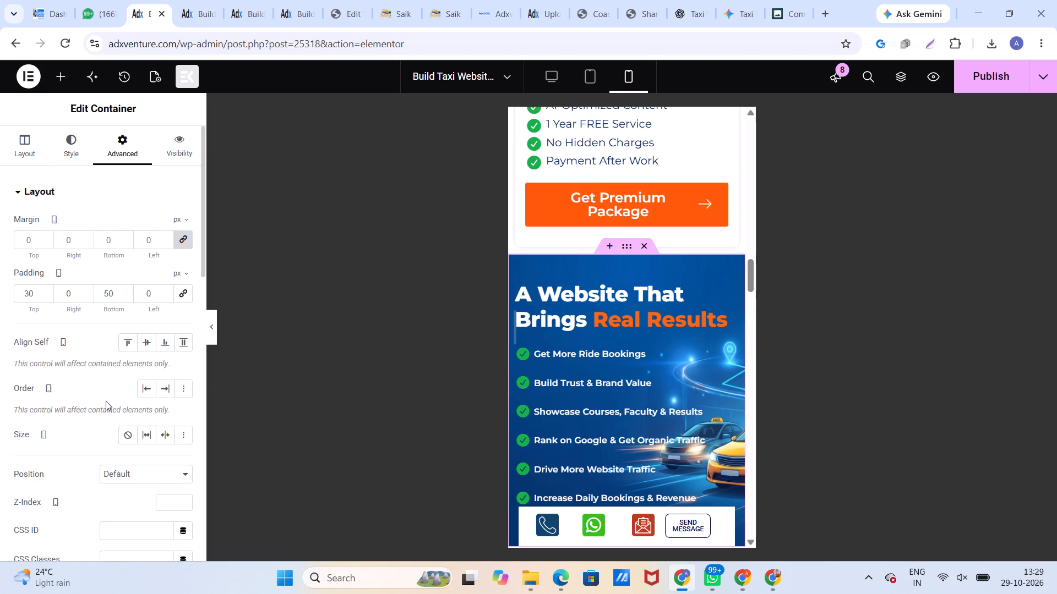
{"action": "scroll", "coordinate": [106, 401], "scroll_direction": "down", "scroll_amount": 2}
{"action": "scroll", "coordinate": [106, 401], "scroll_direction": "up", "scroll_amount": 1}
{"action": "scroll", "coordinate": [106, 401], "scroll_direction": "down", "scroll_amount": 3}
{"action": "scroll", "coordinate": [84, 490], "scroll_direction": "down", "scroll_amount": 7}
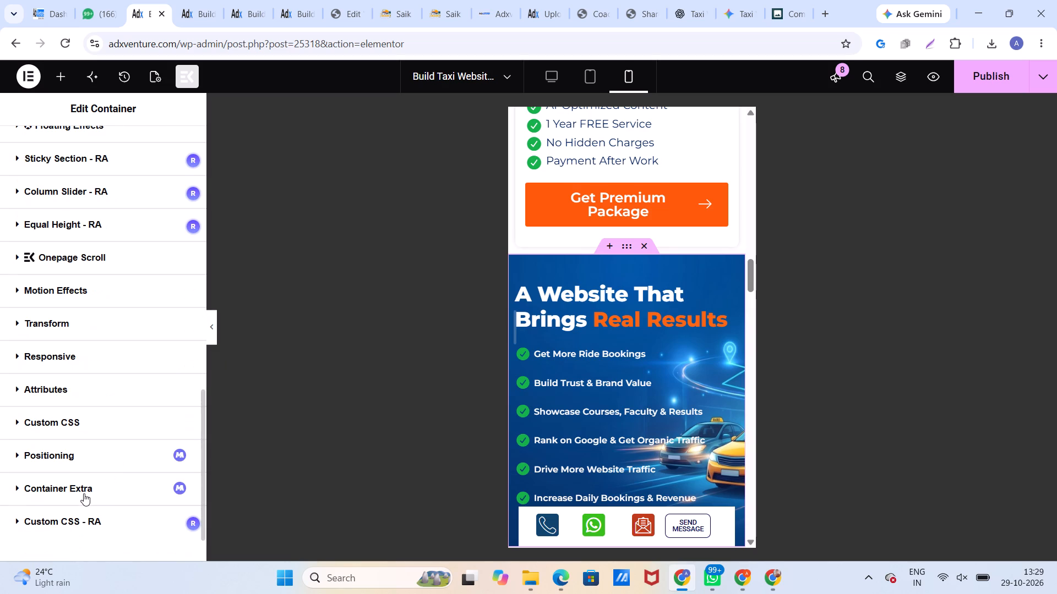
{"action": "left_click", "coordinate": [54, 356]}
{"action": "scroll", "coordinate": [122, 391], "scroll_direction": "down", "scroll_amount": 1}
{"action": "scroll", "coordinate": [122, 391], "scroll_direction": "up", "scroll_amount": 1}
{"action": "scroll", "coordinate": [122, 392], "scroll_direction": "down", "scroll_amount": 4}
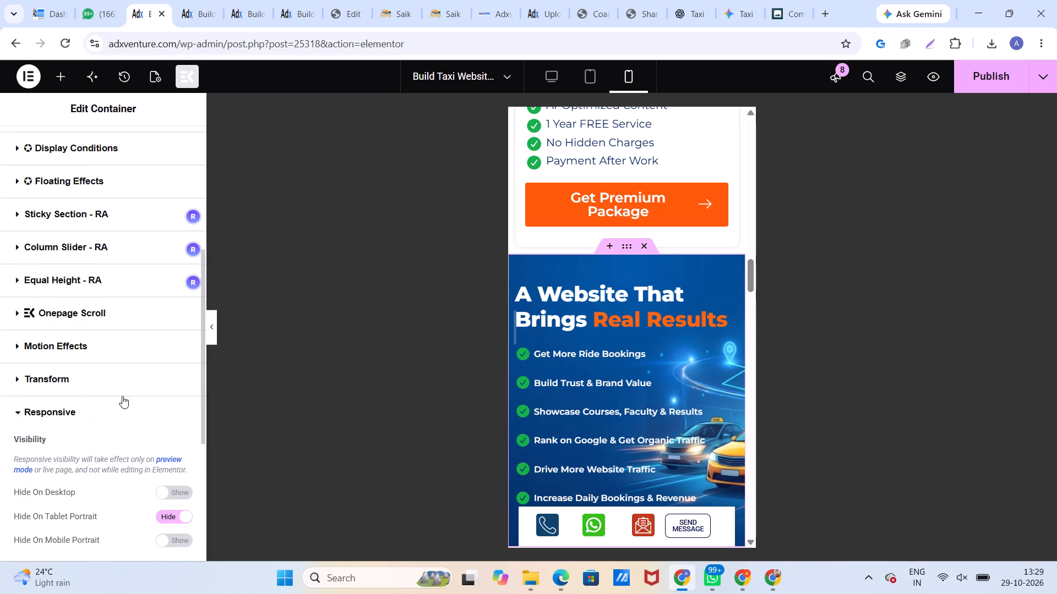
{"action": "scroll", "coordinate": [122, 408], "scroll_direction": "down", "scroll_amount": 2}
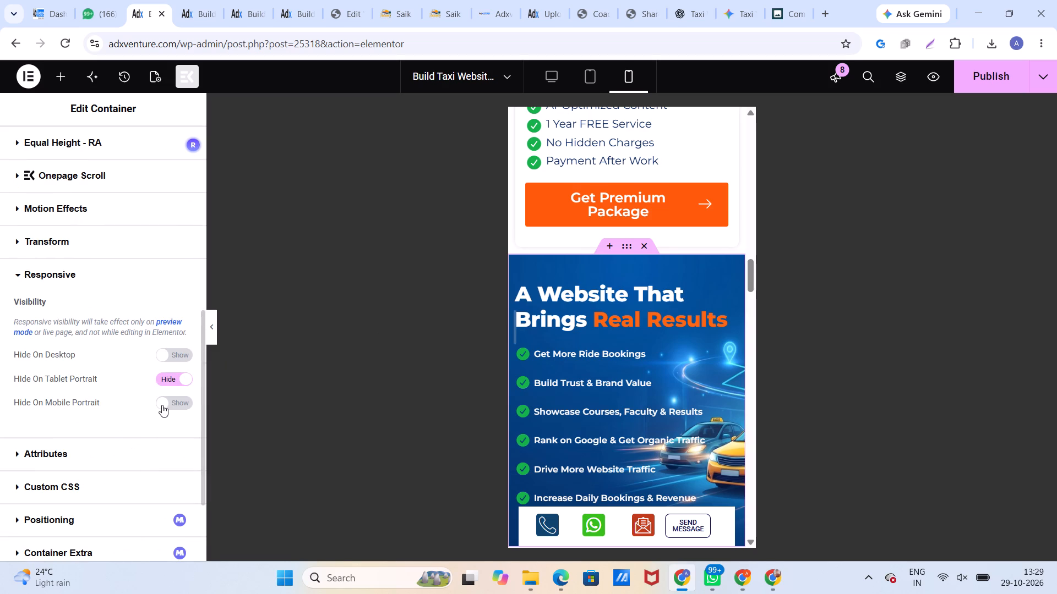
{"action": "left_click", "coordinate": [162, 354]}
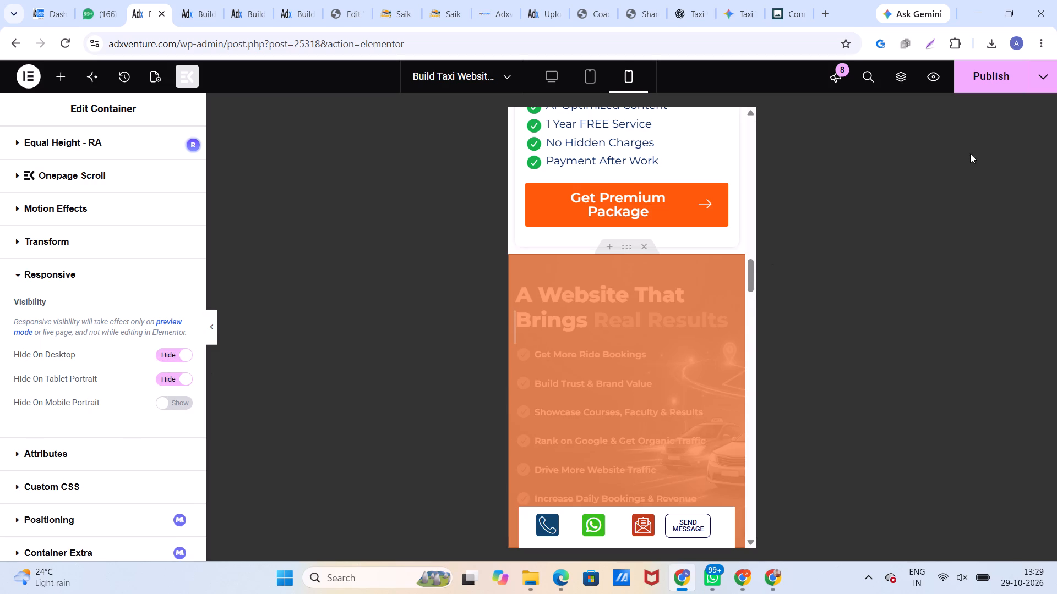
Publish the taxi landing page with the new responsive visibility settings.
{"action": "left_click", "coordinate": [984, 73]}
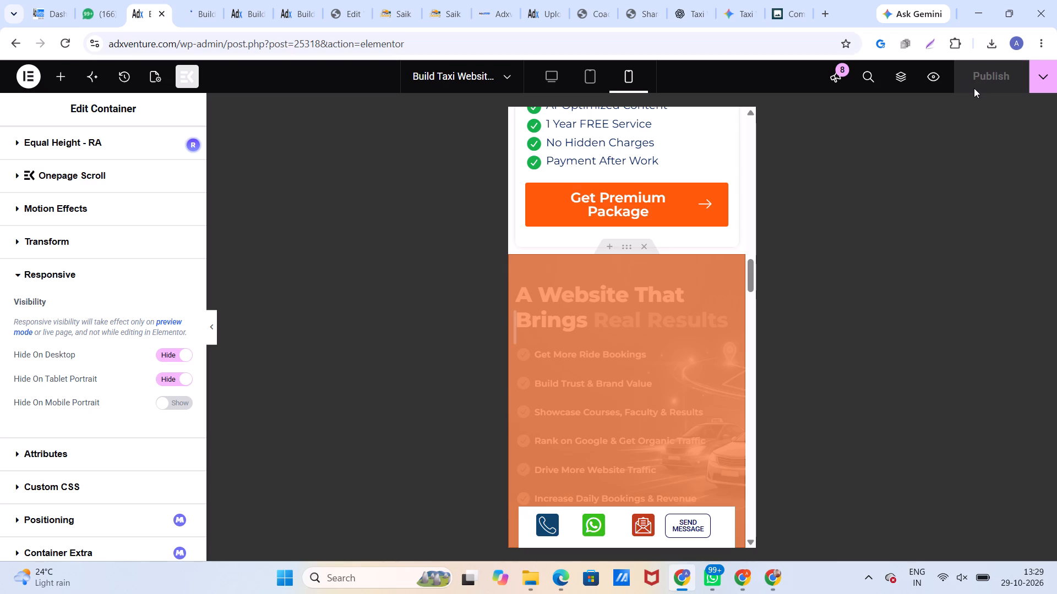
Preview the taxi page with mobile device emulation and examine it from the header down through the package cards.
{"action": "left_click", "coordinate": [933, 74]}
{"action": "right_click", "coordinate": [420, 305]}
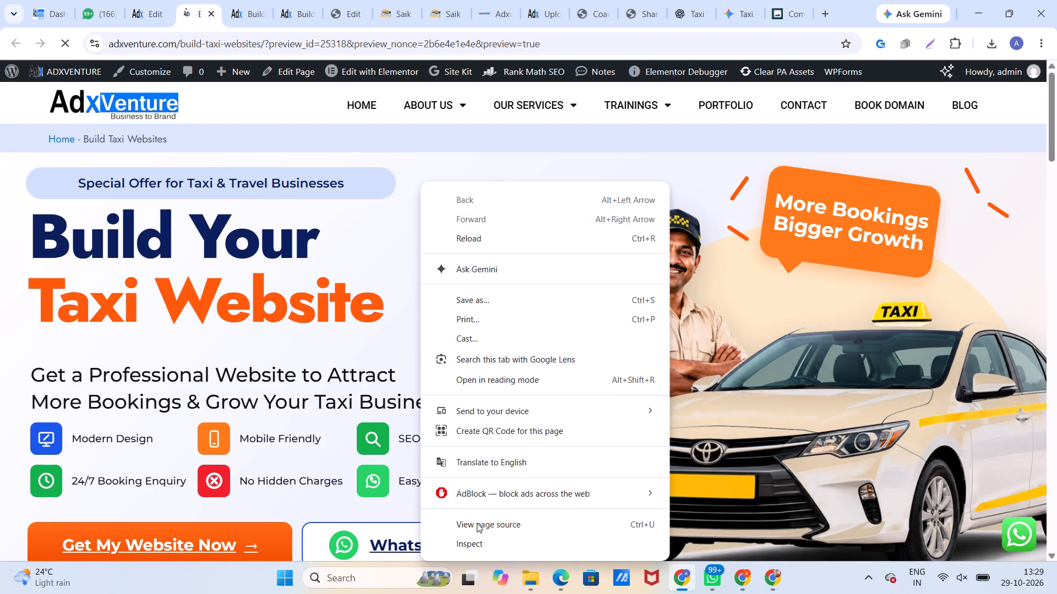
{"action": "left_click", "coordinate": [482, 538]}
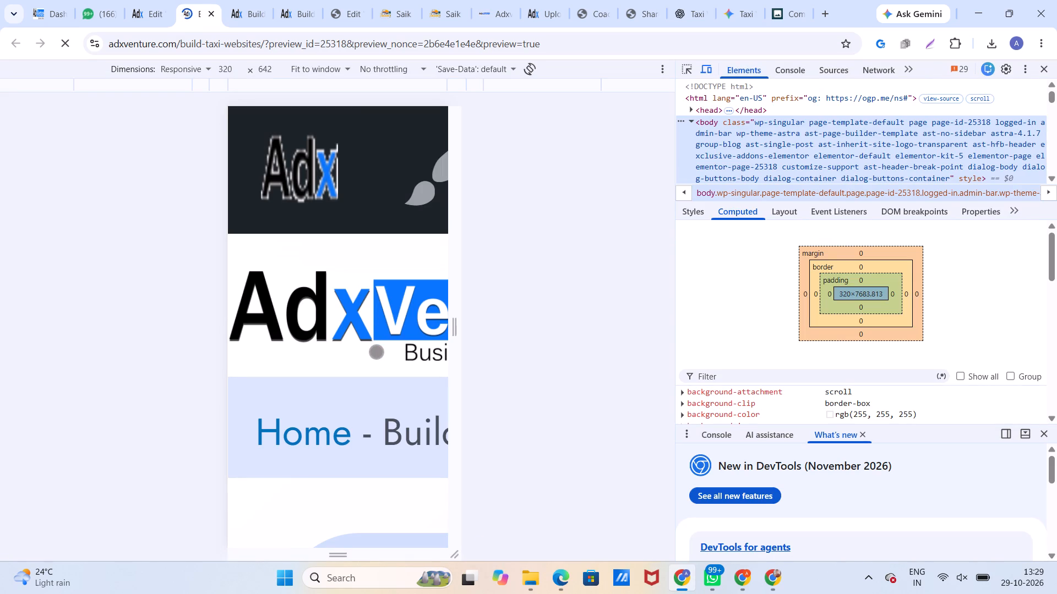
{"action": "scroll", "coordinate": [383, 355], "scroll_direction": "down", "scroll_amount": 5}
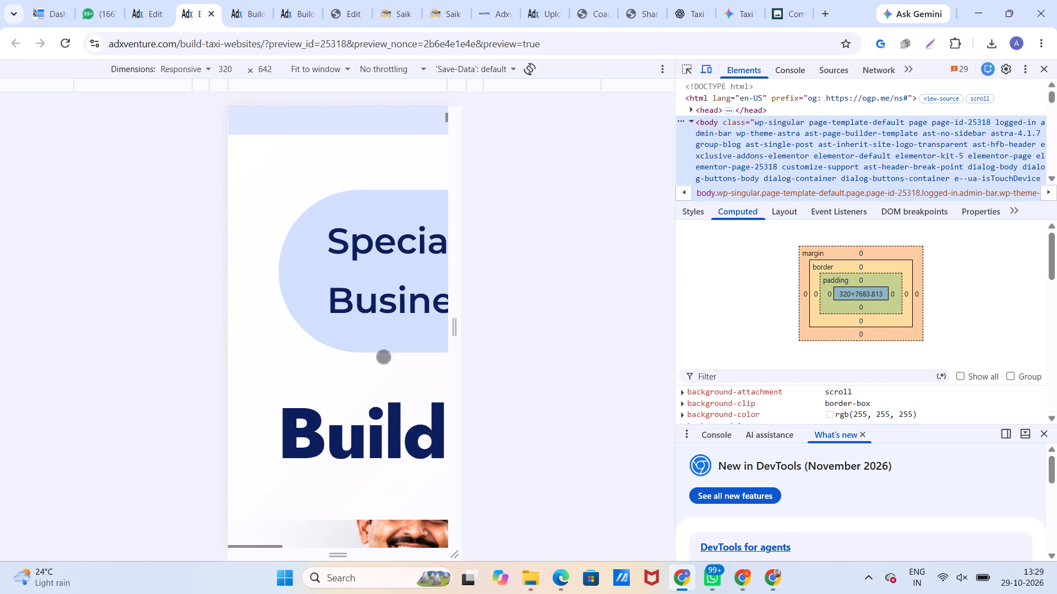
{"action": "scroll", "coordinate": [383, 356], "scroll_direction": "down", "scroll_amount": 15}
{"action": "scroll", "coordinate": [383, 356], "scroll_direction": "down", "scroll_amount": 6}
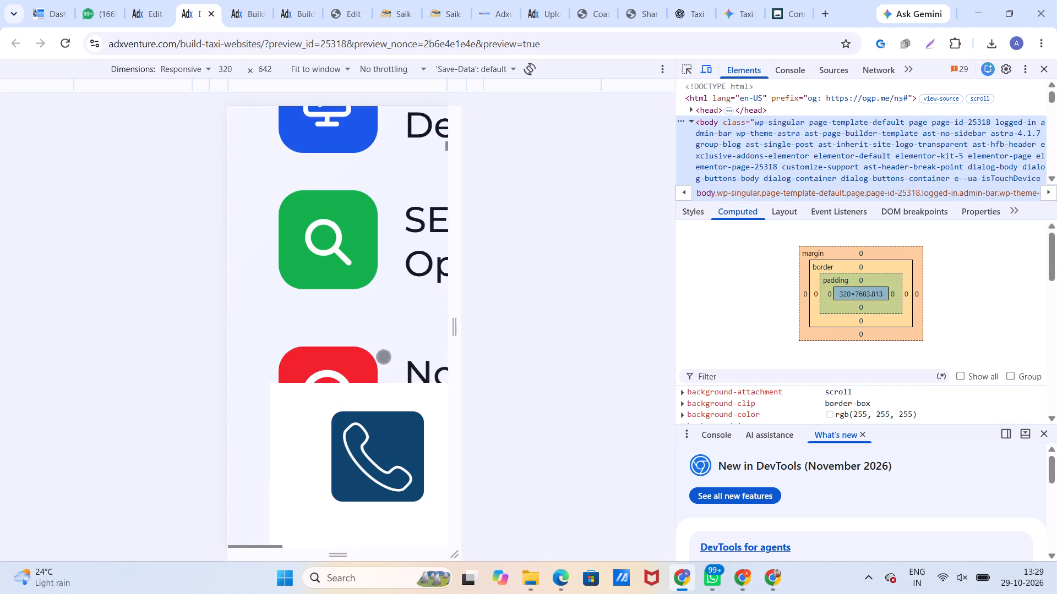
{"action": "scroll", "coordinate": [383, 356], "scroll_direction": "down", "scroll_amount": 17}
{"action": "scroll", "coordinate": [383, 356], "scroll_direction": "down", "scroll_amount": 5}
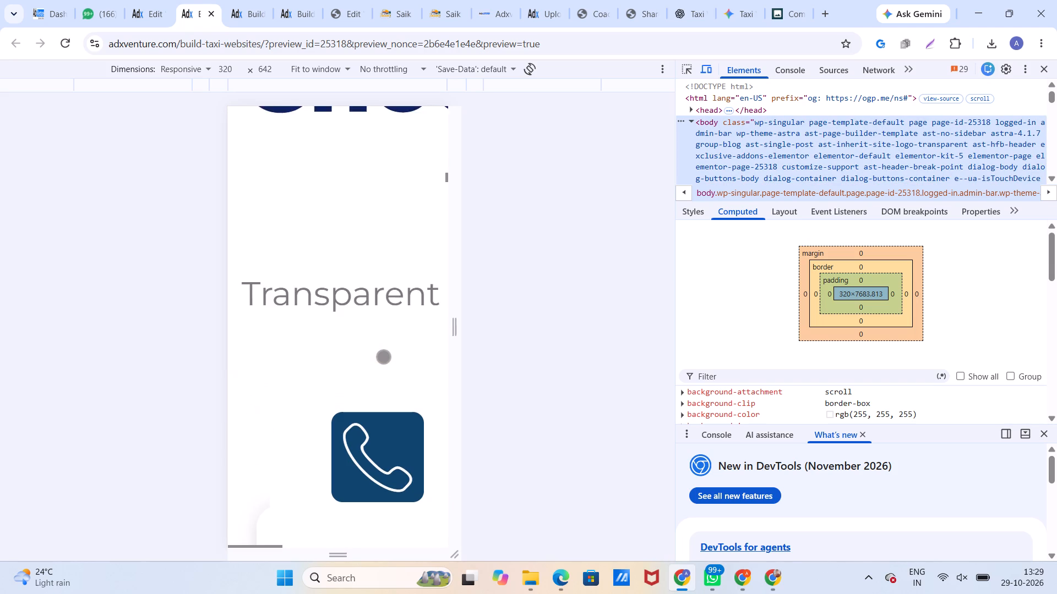
{"action": "scroll", "coordinate": [383, 356], "scroll_direction": "down", "scroll_amount": 16}
{"action": "scroll", "coordinate": [383, 358], "scroll_direction": "down", "scroll_amount": 7}
{"action": "scroll", "coordinate": [383, 358], "scroll_direction": "up", "scroll_amount": 1}
{"action": "scroll", "coordinate": [383, 358], "scroll_direction": "down", "scroll_amount": 3}
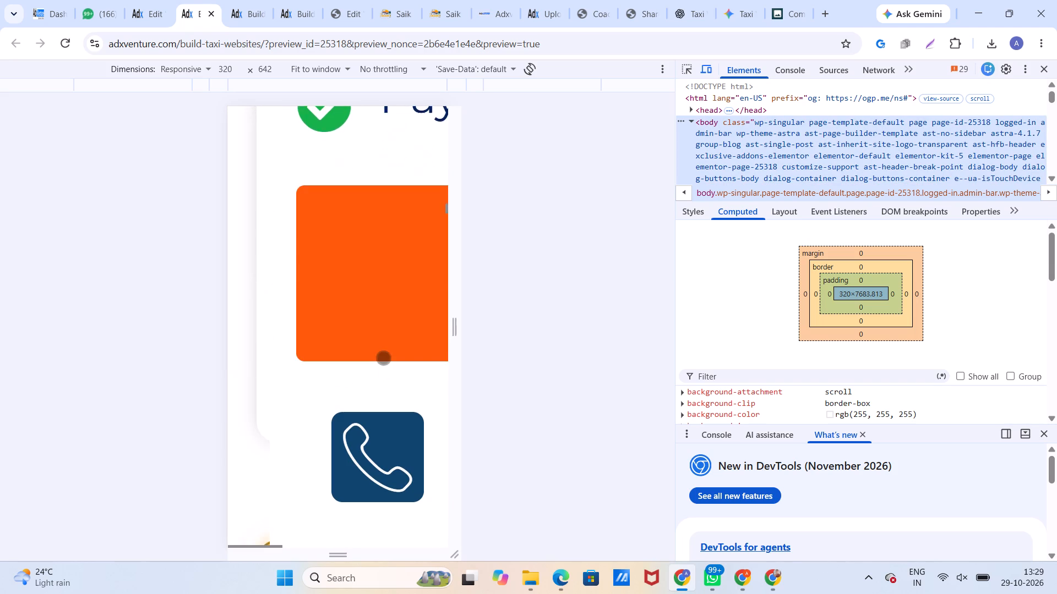
{"action": "scroll", "coordinate": [383, 358], "scroll_direction": "down", "scroll_amount": 4}
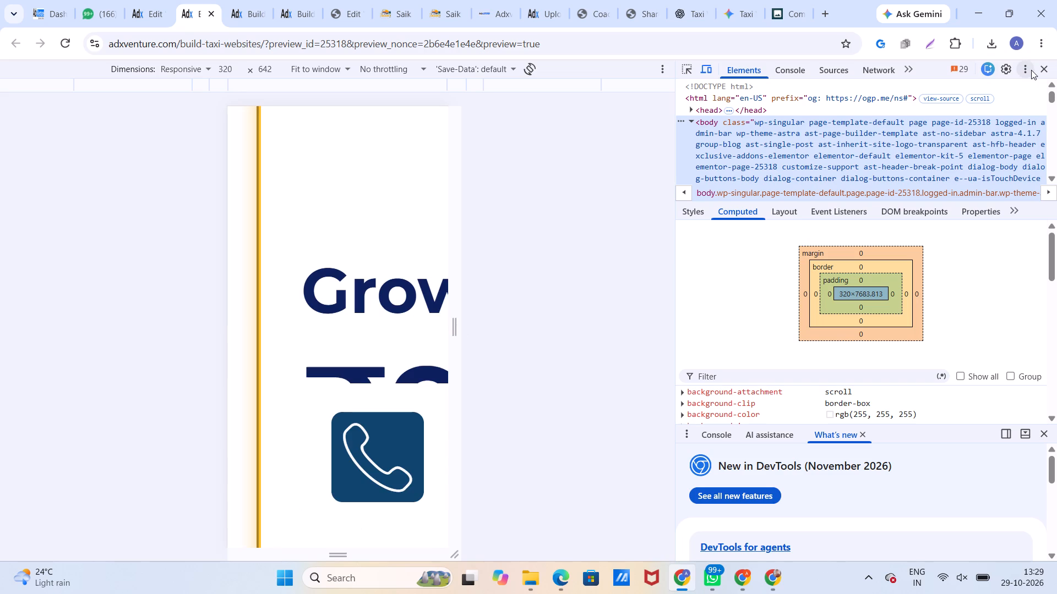
Exit mobile device emulation and examine the Real Results section in the desktop preview, returning to the page top.
{"action": "left_click", "coordinate": [1038, 68]}
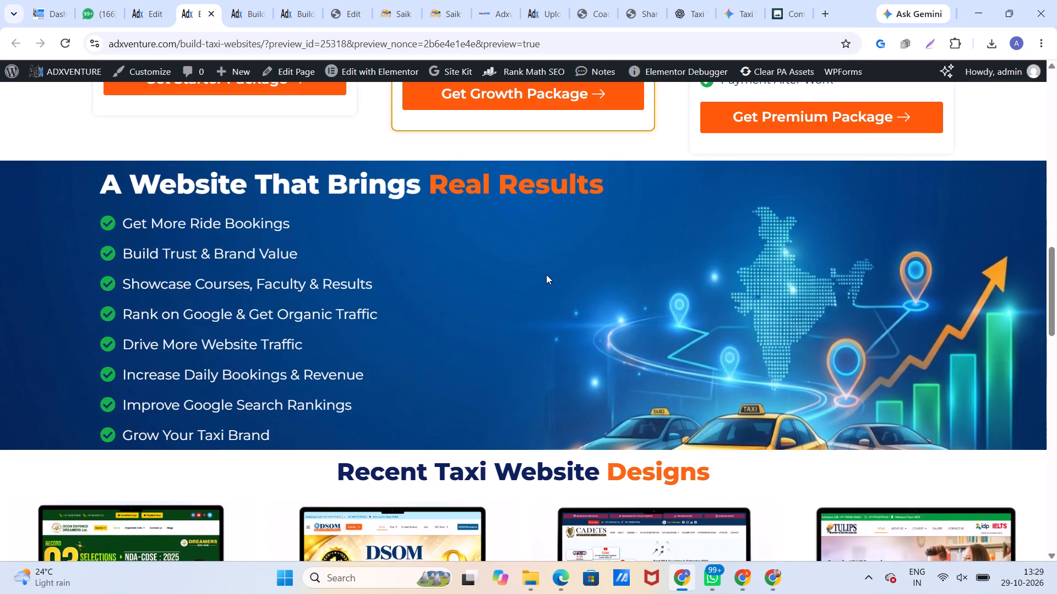
{"action": "scroll", "coordinate": [546, 274], "scroll_direction": "up", "scroll_amount": 18}
{"action": "scroll", "coordinate": [541, 269], "scroll_direction": "up", "scroll_amount": 3}
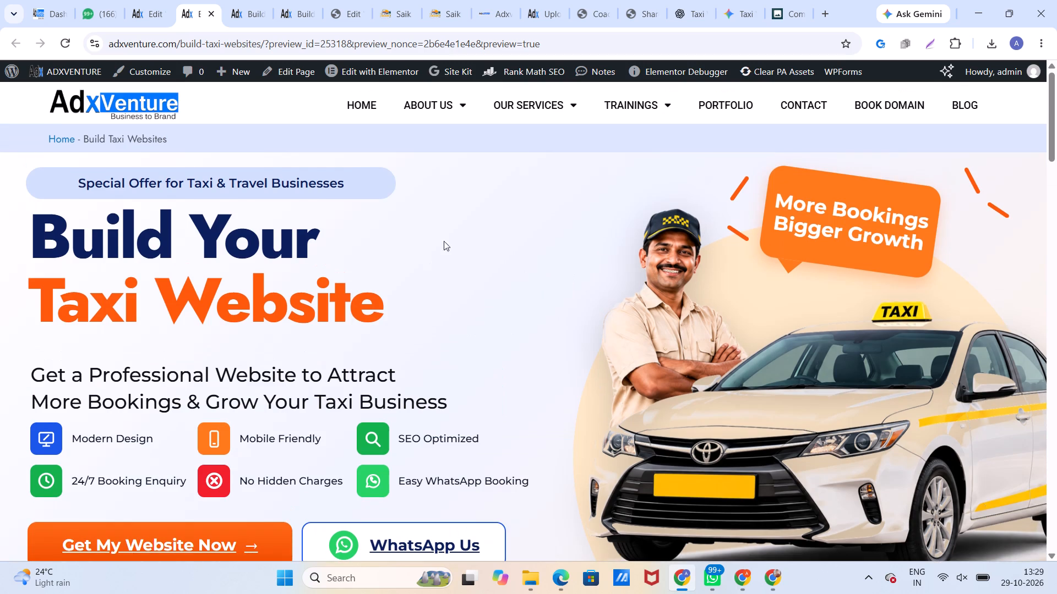
Open the taxi page preview in mobile device emulation and examine it from the header down to the Real Results section.
{"action": "right_click", "coordinate": [450, 233]}
{"action": "left_click", "coordinate": [503, 542]}
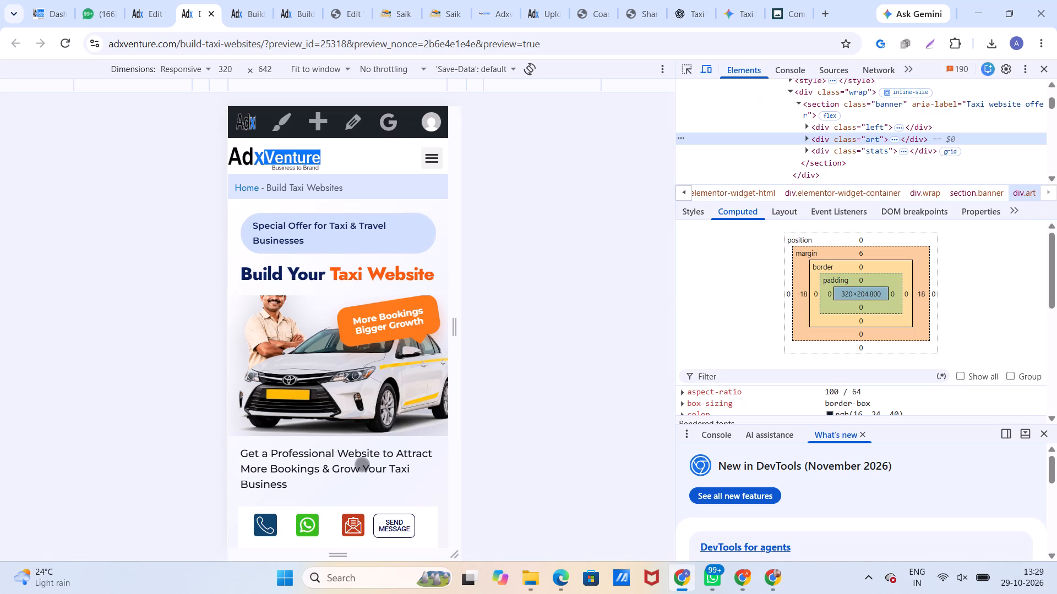
{"action": "scroll", "coordinate": [353, 409], "scroll_direction": "up", "scroll_amount": 2}
{"action": "scroll", "coordinate": [353, 406], "scroll_direction": "down", "scroll_amount": 2}
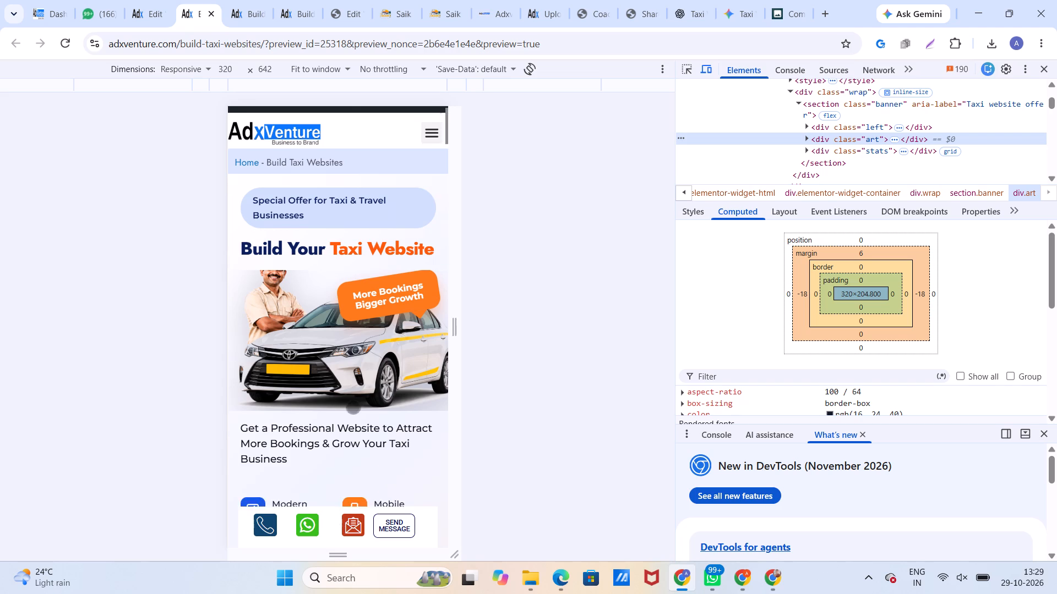
{"action": "scroll", "coordinate": [353, 406], "scroll_direction": "up", "scroll_amount": 3}
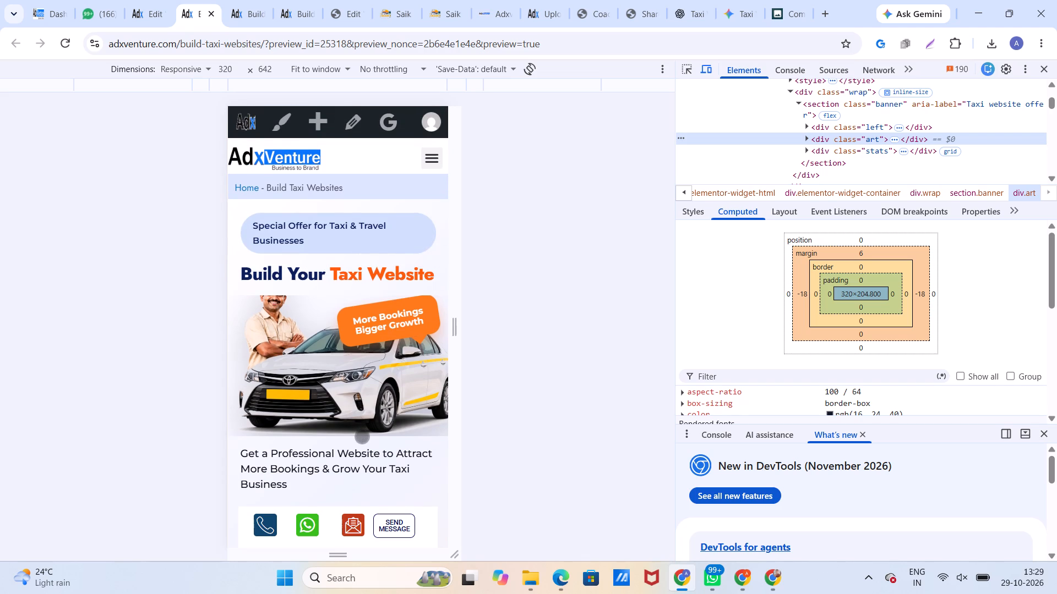
{"action": "scroll", "coordinate": [362, 427], "scroll_direction": "down", "scroll_amount": 4}
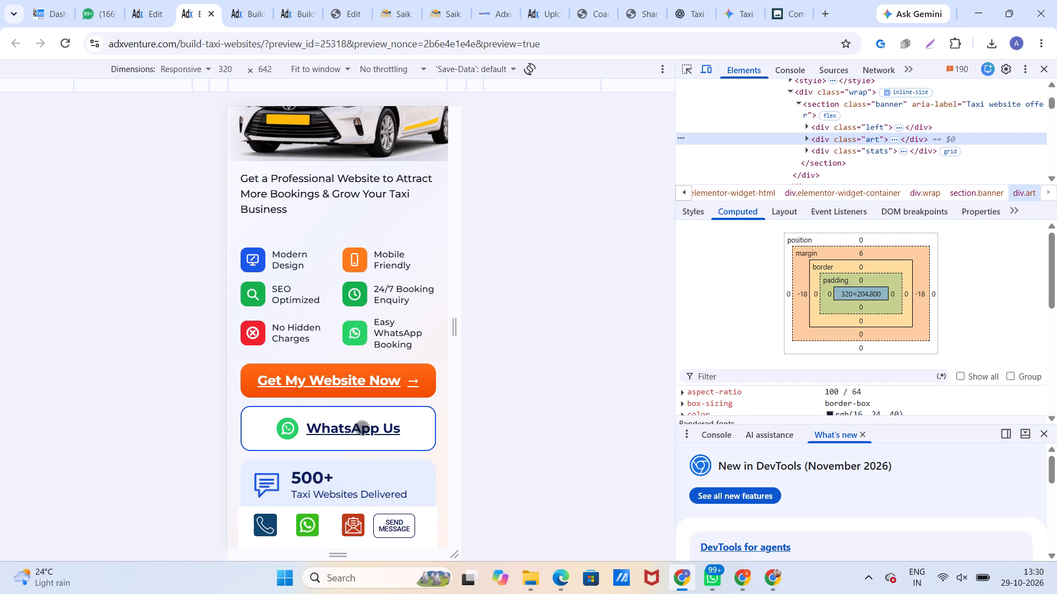
{"action": "scroll", "coordinate": [362, 427], "scroll_direction": "down", "scroll_amount": 14}
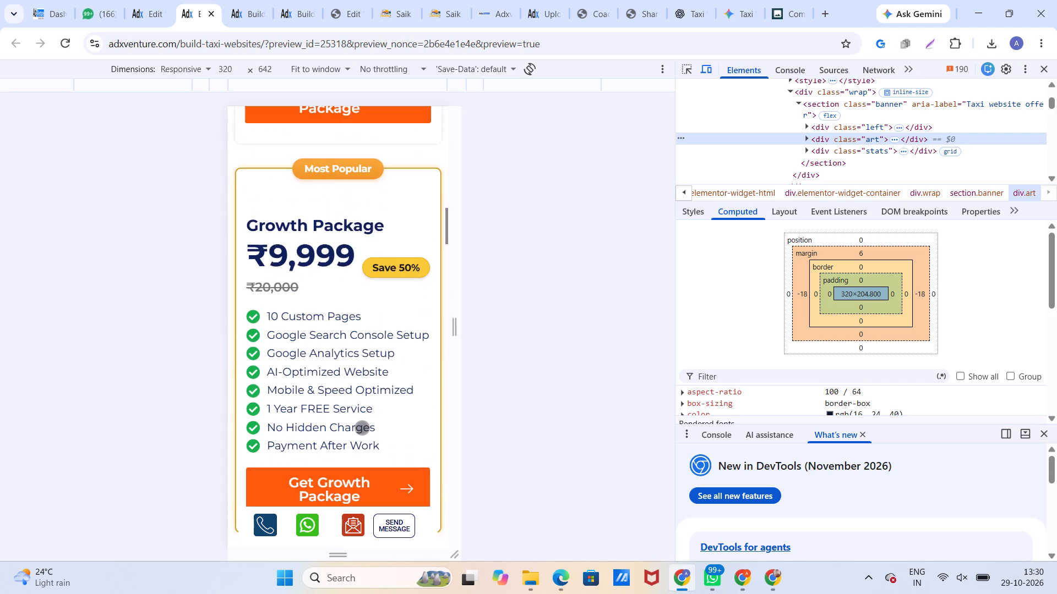
{"action": "scroll", "coordinate": [362, 427], "scroll_direction": "down", "scroll_amount": 12}
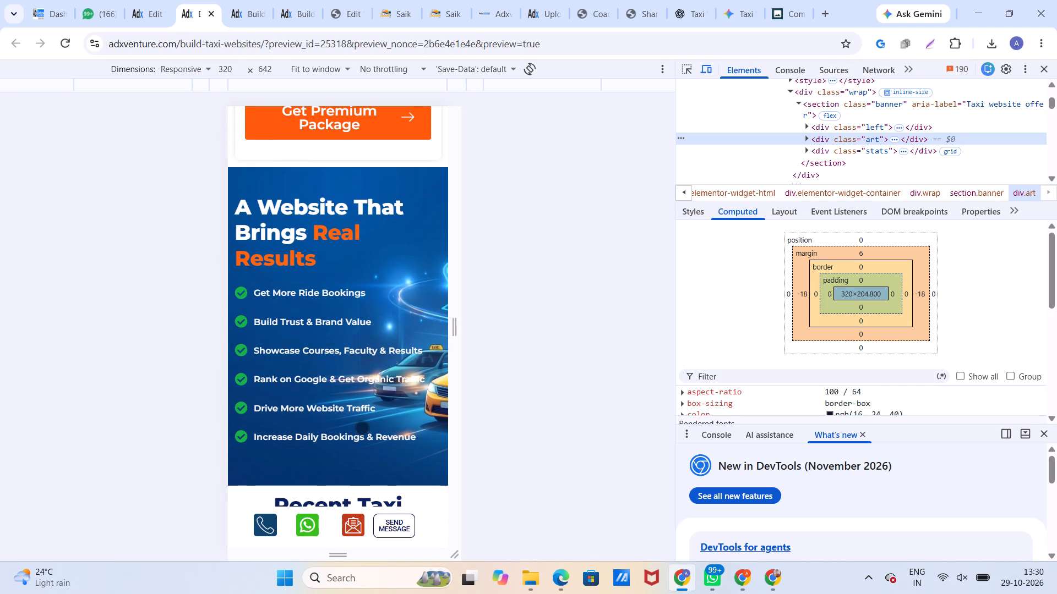
Examine the mobile preview from the Recent Taxi Website Designs section down through the Frequently Asked Questions.
{"action": "scroll", "coordinate": [362, 427], "scroll_direction": "down", "scroll_amount": 6}
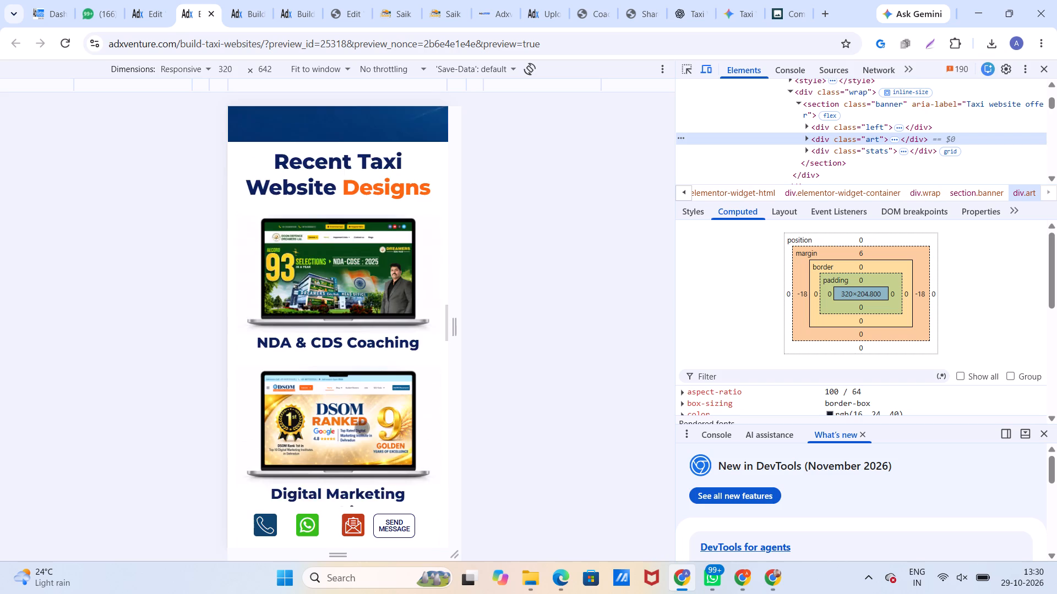
{"action": "scroll", "coordinate": [362, 427], "scroll_direction": "down", "scroll_amount": 10}
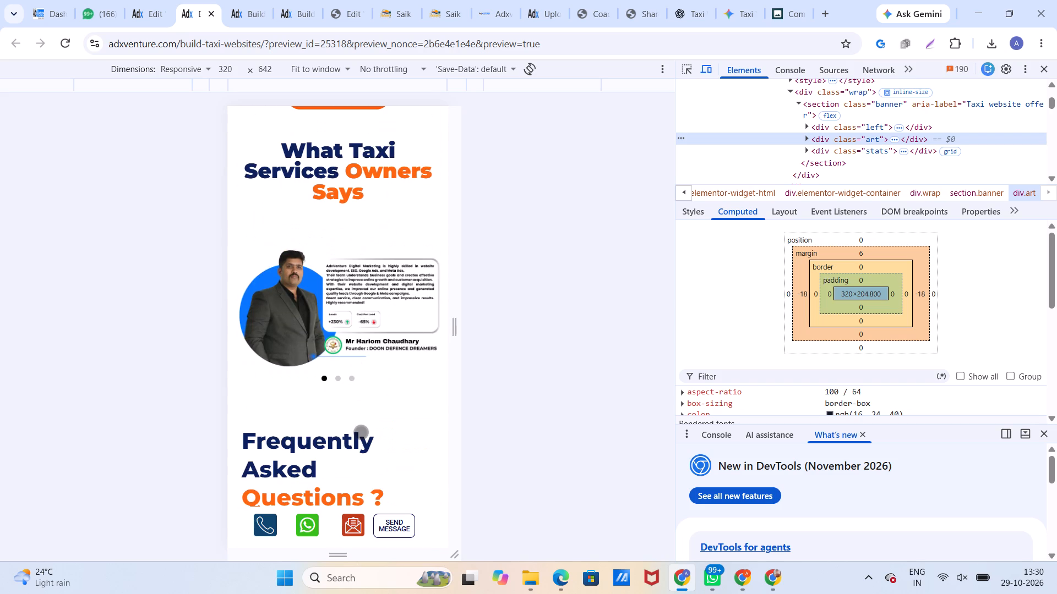
{"action": "scroll", "coordinate": [361, 432], "scroll_direction": "down", "scroll_amount": 6}
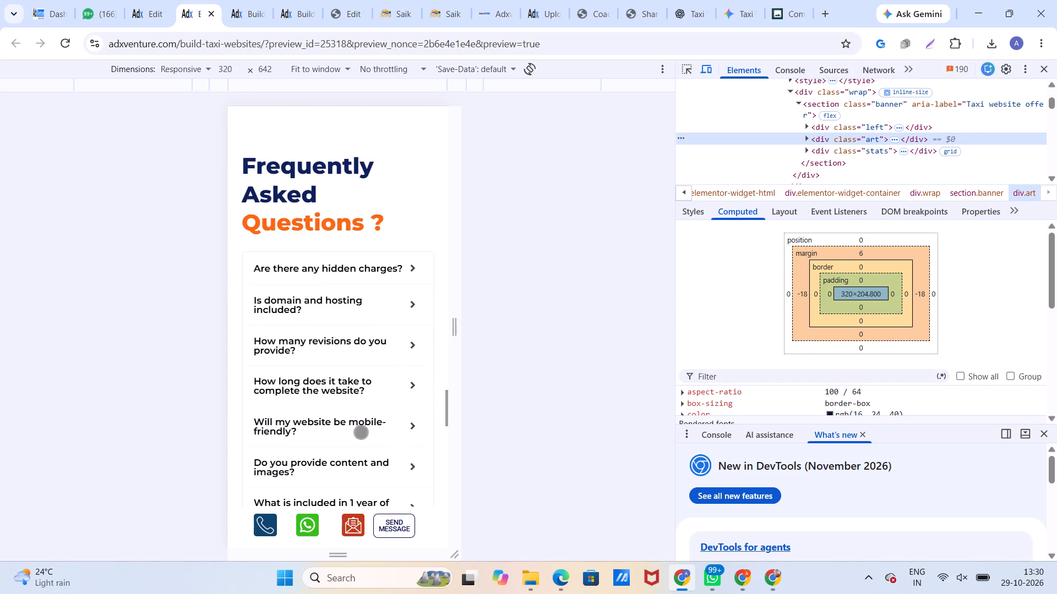
{"action": "scroll", "coordinate": [361, 432], "scroll_direction": "down", "scroll_amount": 3}
Browse the testimonial carousel slides in the mobile preview, and check the Get In Touch form below the questions.
{"action": "scroll", "coordinate": [361, 432], "scroll_direction": "up", "scroll_amount": 11}
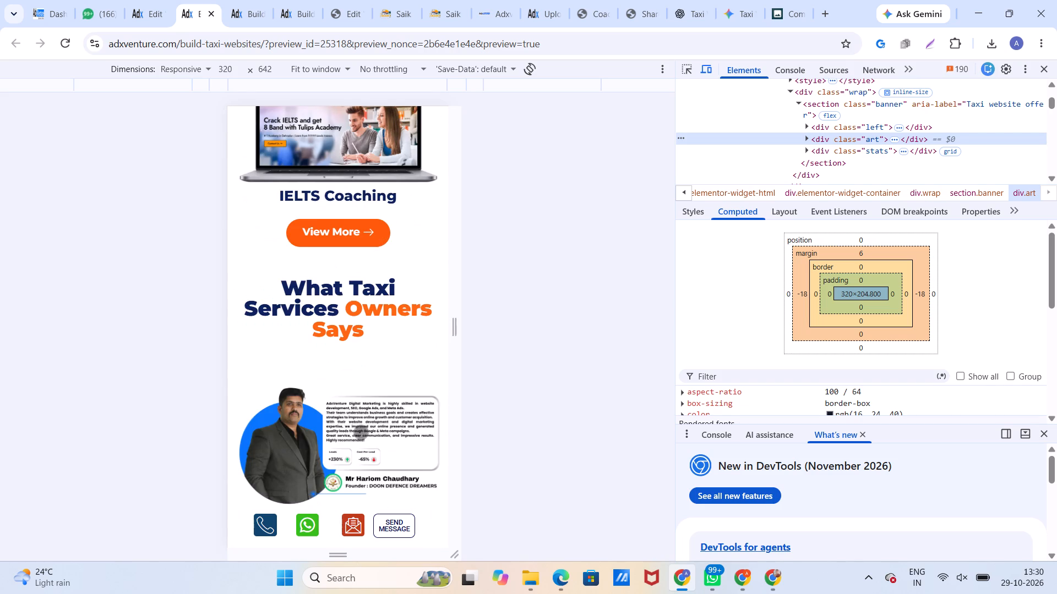
{"action": "scroll", "coordinate": [361, 432], "scroll_direction": "up", "scroll_amount": 2}
{"action": "scroll", "coordinate": [361, 432], "scroll_direction": "down", "scroll_amount": 3}
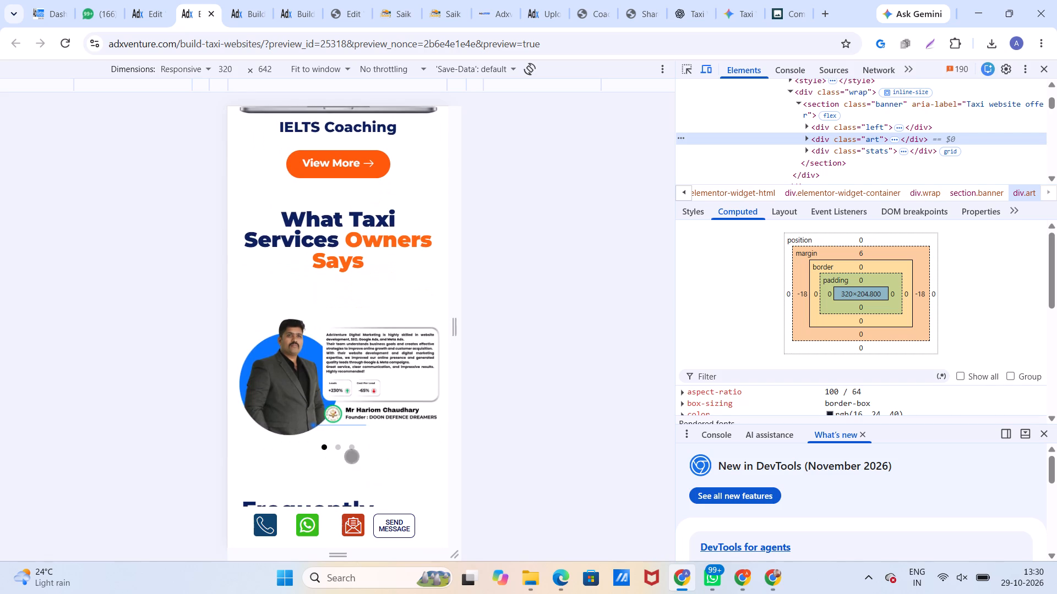
{"action": "left_click", "coordinate": [343, 448]}
{"action": "left_click", "coordinate": [355, 448]}
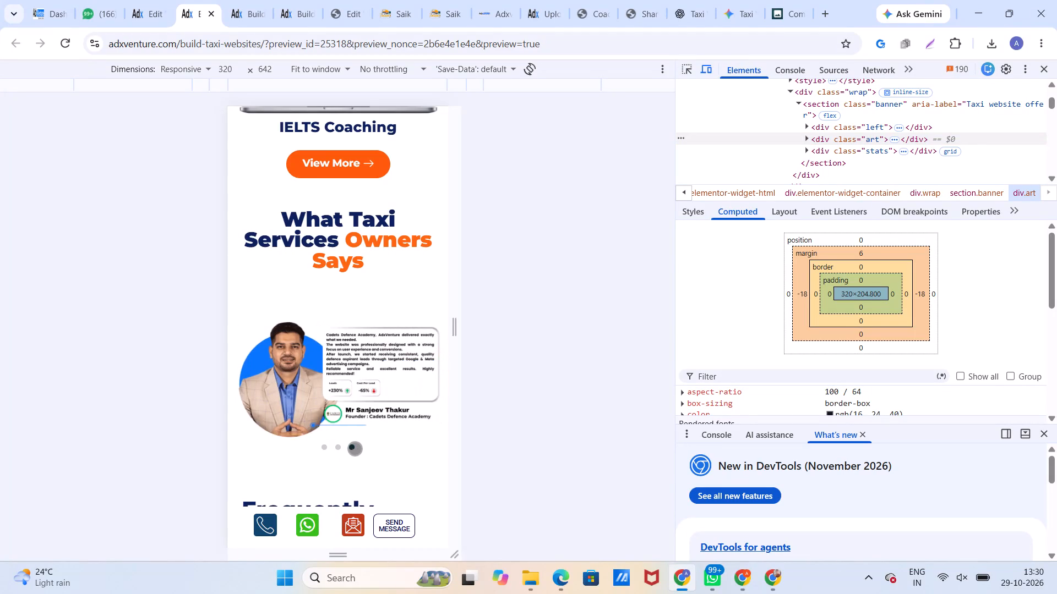
{"action": "scroll", "coordinate": [355, 448], "scroll_direction": "down", "scroll_amount": 15}
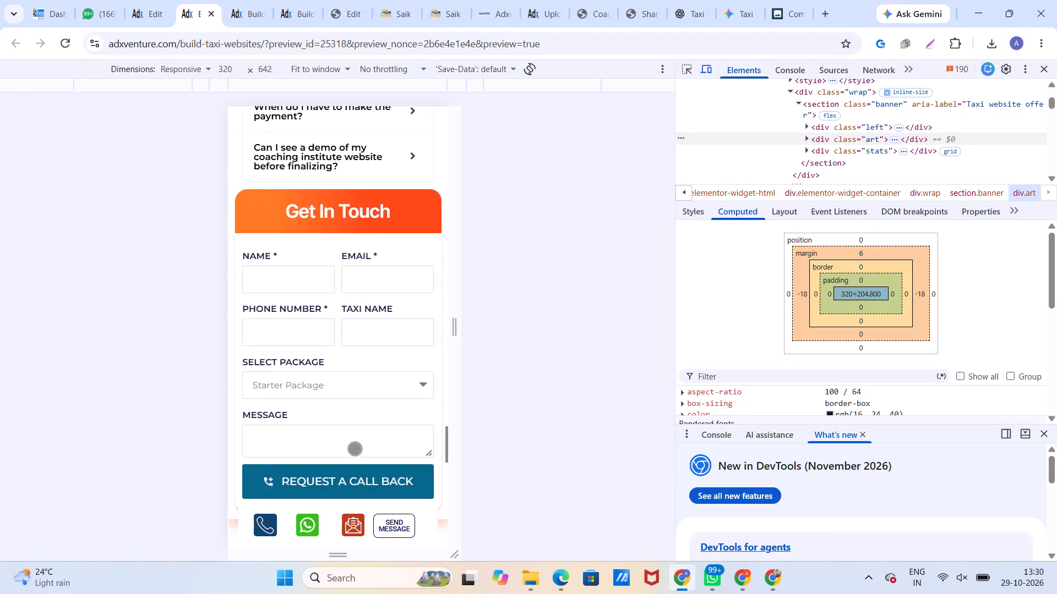
{"action": "scroll", "coordinate": [355, 448], "scroll_direction": "down", "scroll_amount": 1}
Return to the Elementor editor, switch to the desktop view and look over the page up to the hero banner.
{"action": "left_click", "coordinate": [150, 18]}
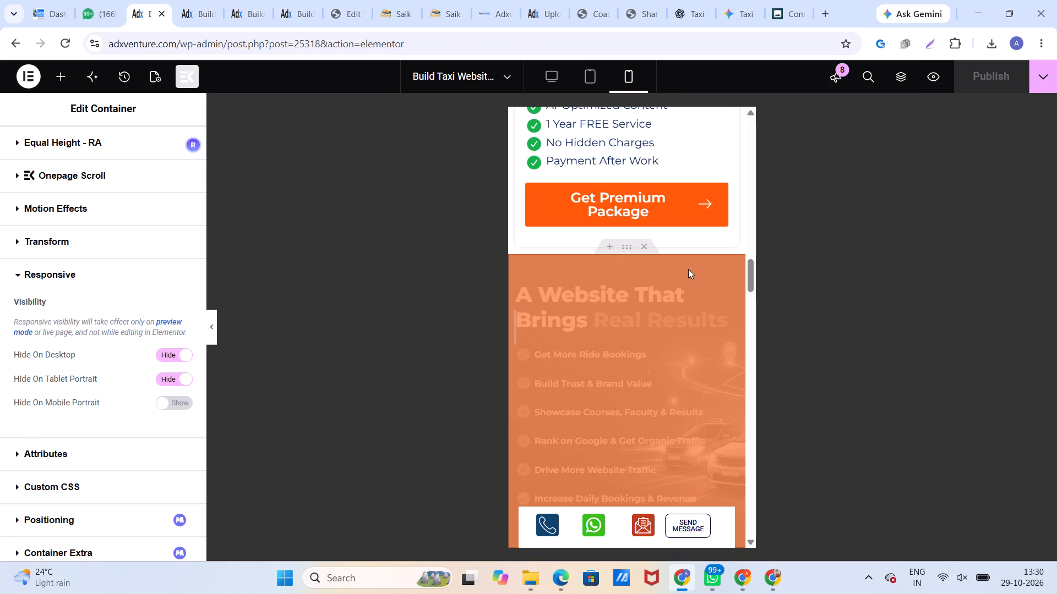
{"action": "left_click", "coordinate": [544, 75]}
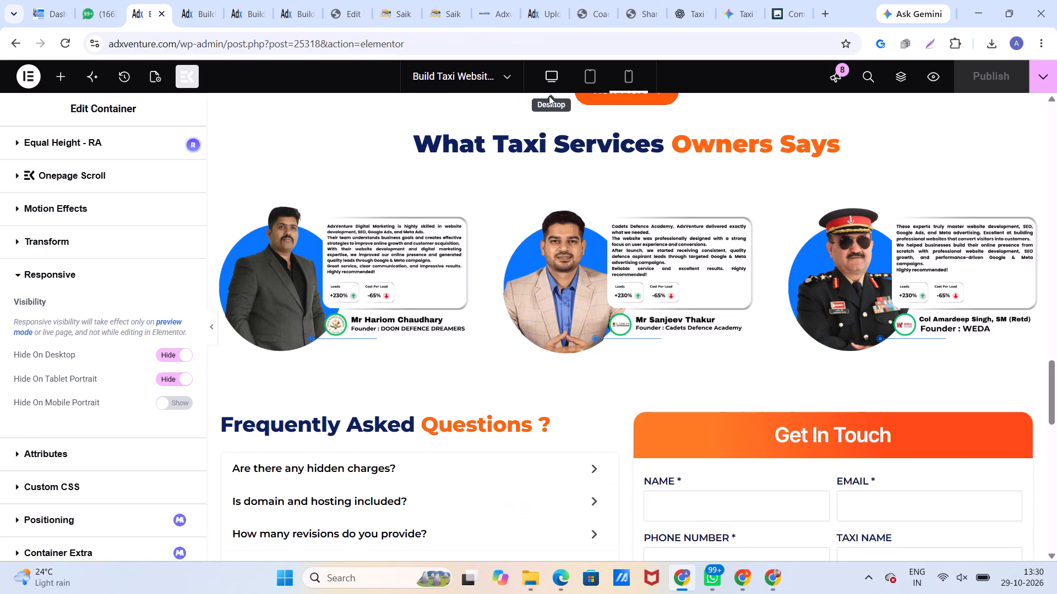
{"action": "scroll", "coordinate": [592, 265], "scroll_direction": "up", "scroll_amount": 12}
{"action": "scroll", "coordinate": [592, 264], "scroll_direction": "down", "scroll_amount": 1}
{"action": "scroll", "coordinate": [592, 264], "scroll_direction": "up", "scroll_amount": 6}
{"action": "scroll", "coordinate": [560, 332], "scroll_direction": "up", "scroll_amount": 7}
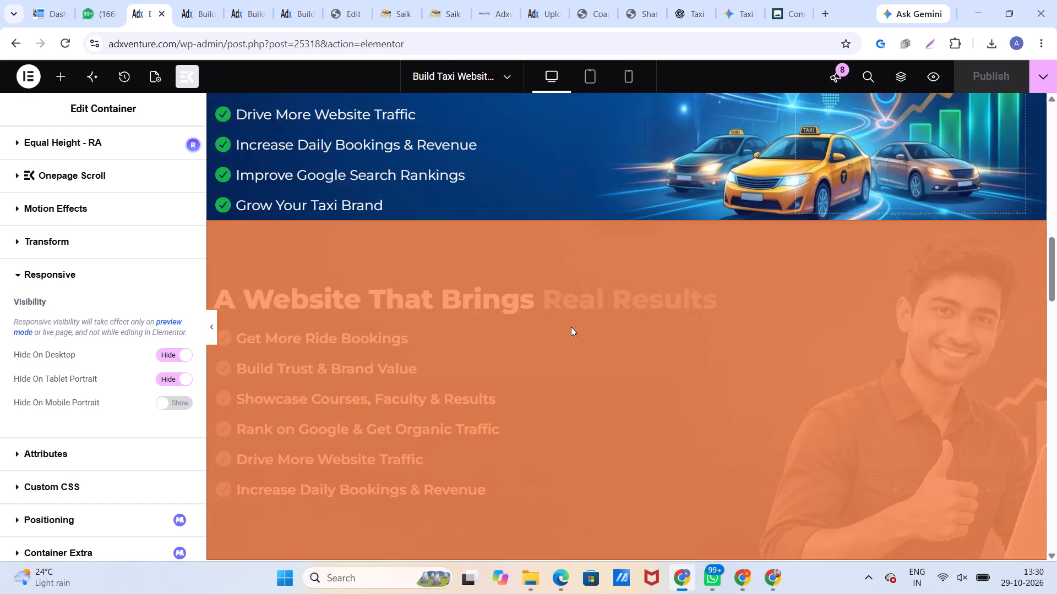
{"action": "scroll", "coordinate": [577, 316], "scroll_direction": "up", "scroll_amount": 19}
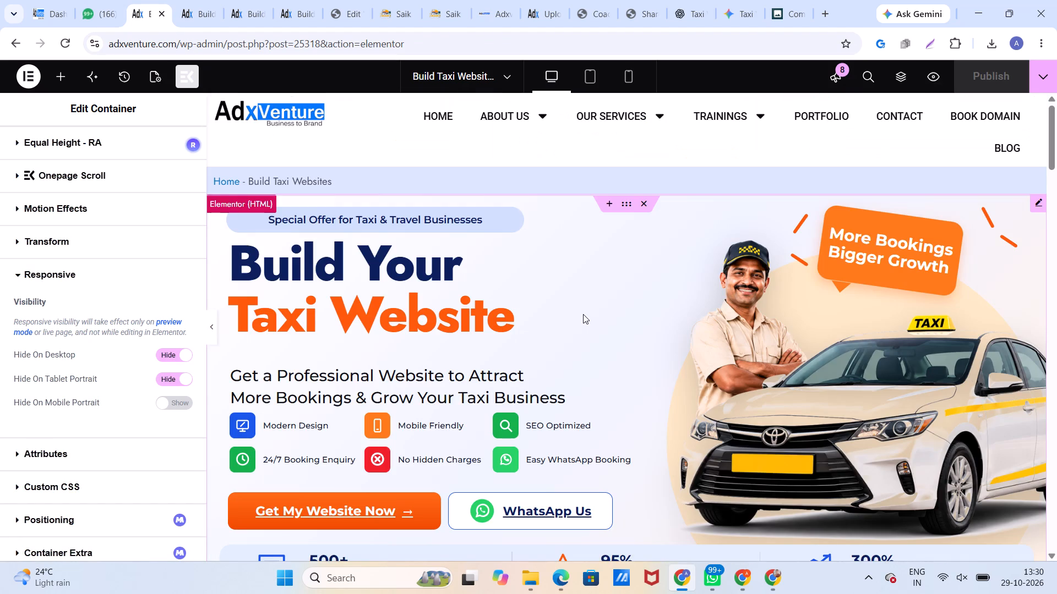
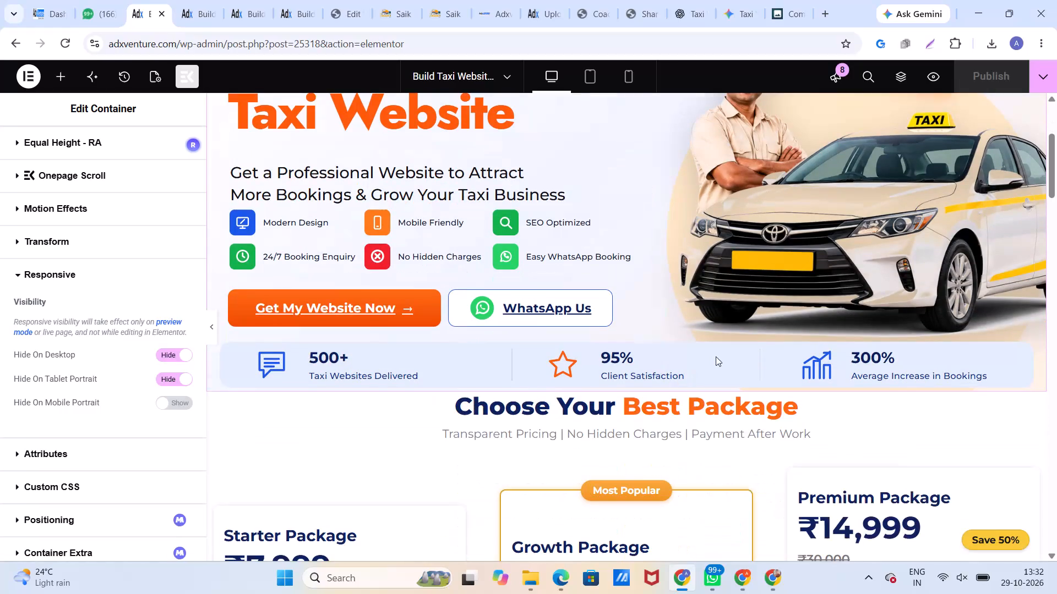
Open the image settings of the first NDA & CDS Coaching laptop mockup in the Recent Taxi Website Designs section.
{"action": "scroll", "coordinate": [699, 352], "scroll_direction": "down", "scroll_amount": 14}
{"action": "scroll", "coordinate": [689, 383], "scroll_direction": "up", "scroll_amount": 3}
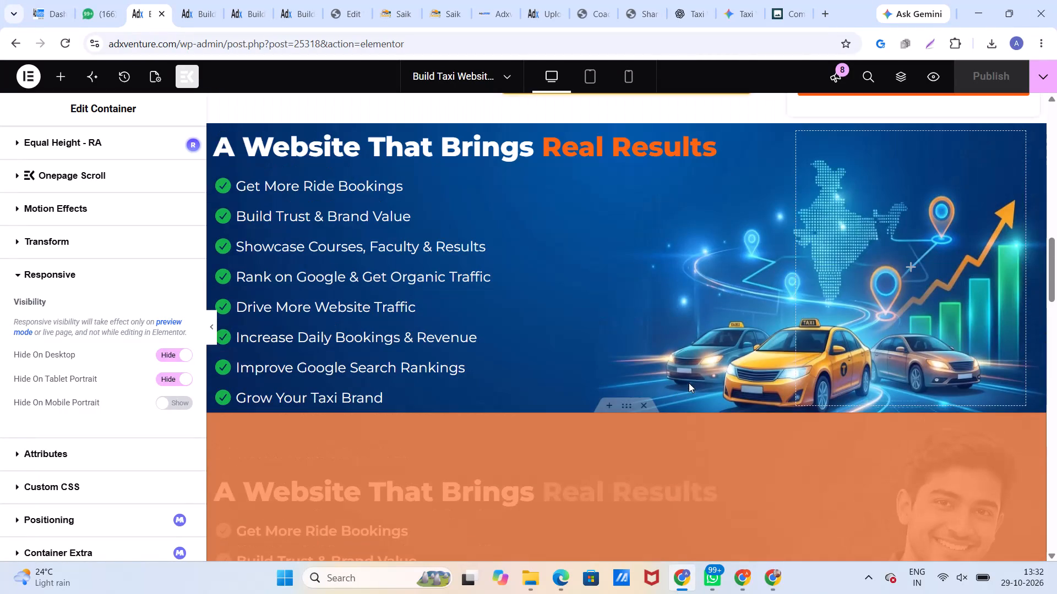
{"action": "scroll", "coordinate": [689, 383], "scroll_direction": "down", "scroll_amount": 6}
{"action": "scroll", "coordinate": [689, 383], "scroll_direction": "up", "scroll_amount": 1}
{"action": "scroll", "coordinate": [689, 383], "scroll_direction": "down", "scroll_amount": 5}
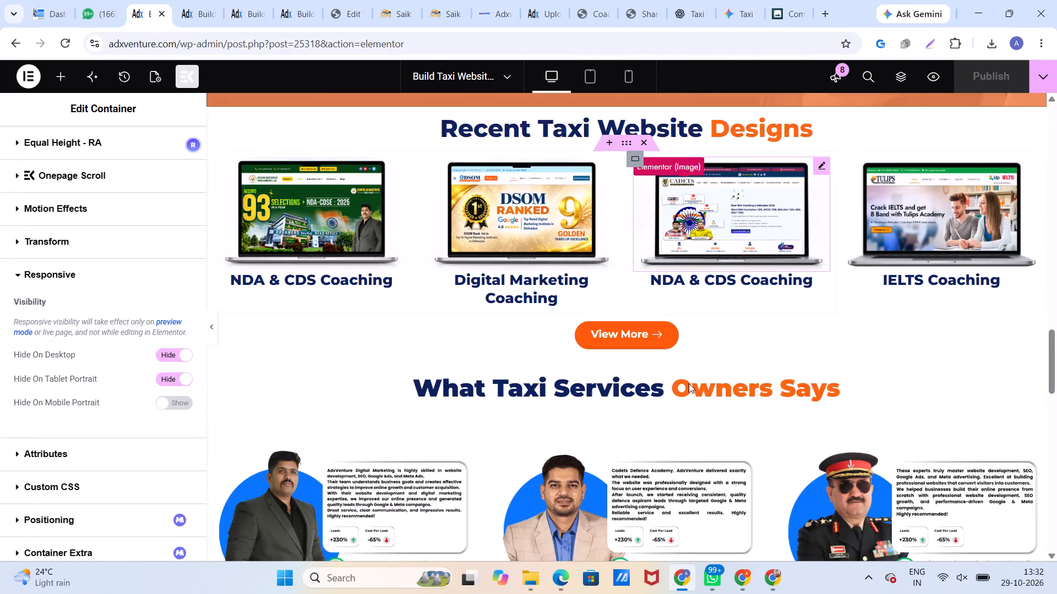
{"action": "scroll", "coordinate": [689, 383], "scroll_direction": "up", "scroll_amount": 2}
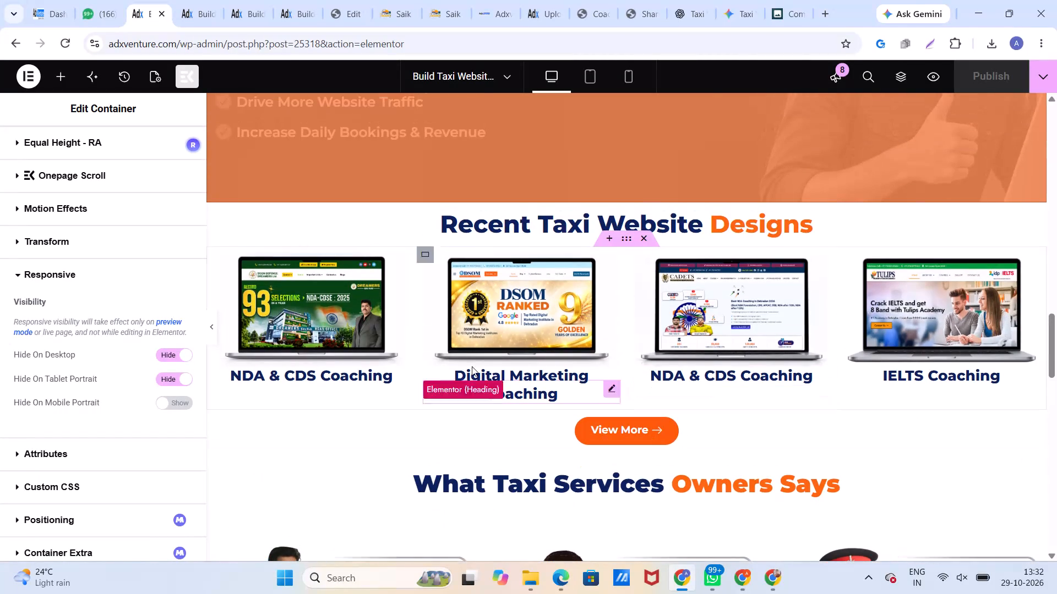
{"action": "left_click", "coordinate": [371, 317]}
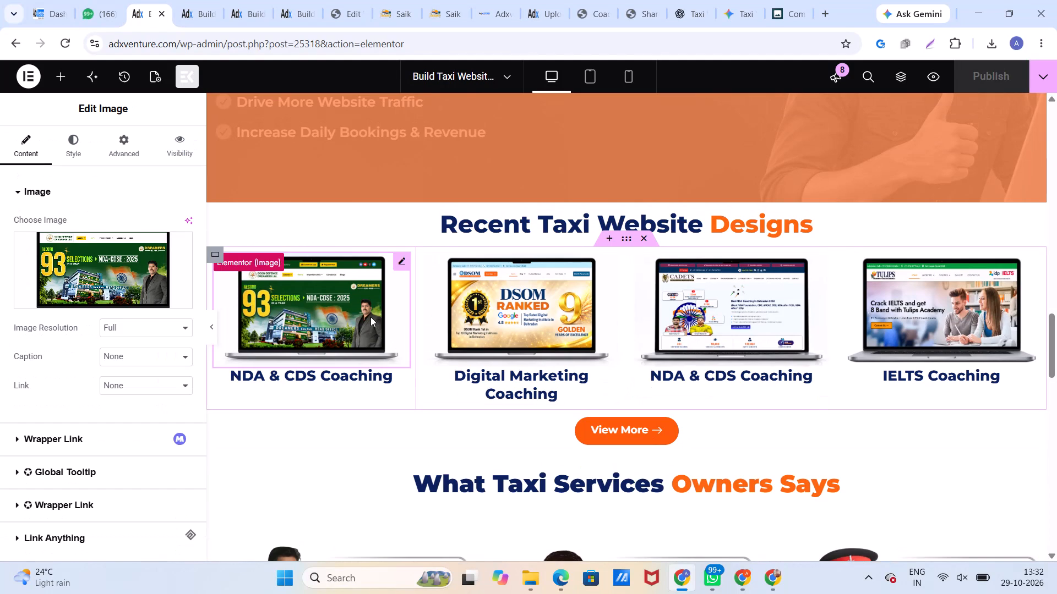
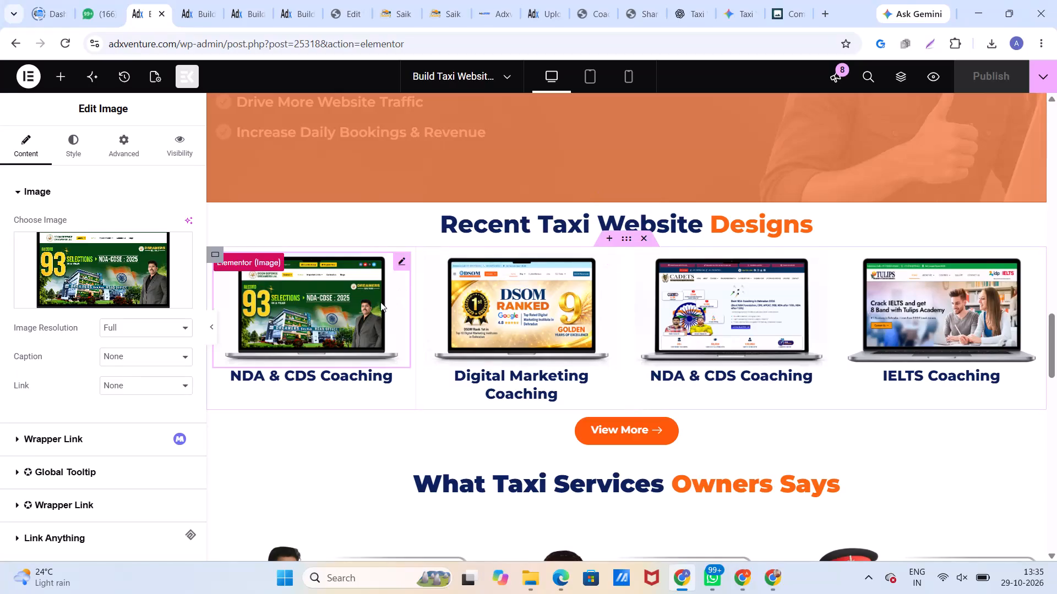
Review the testimonials, Frequently Asked Questions and Get In Touch sections below the recent taxi designs.
{"action": "left_click", "coordinate": [341, 316]}
{"action": "left_click", "coordinate": [396, 263]}
{"action": "scroll", "coordinate": [481, 300], "scroll_direction": "down", "scroll_amount": 3}
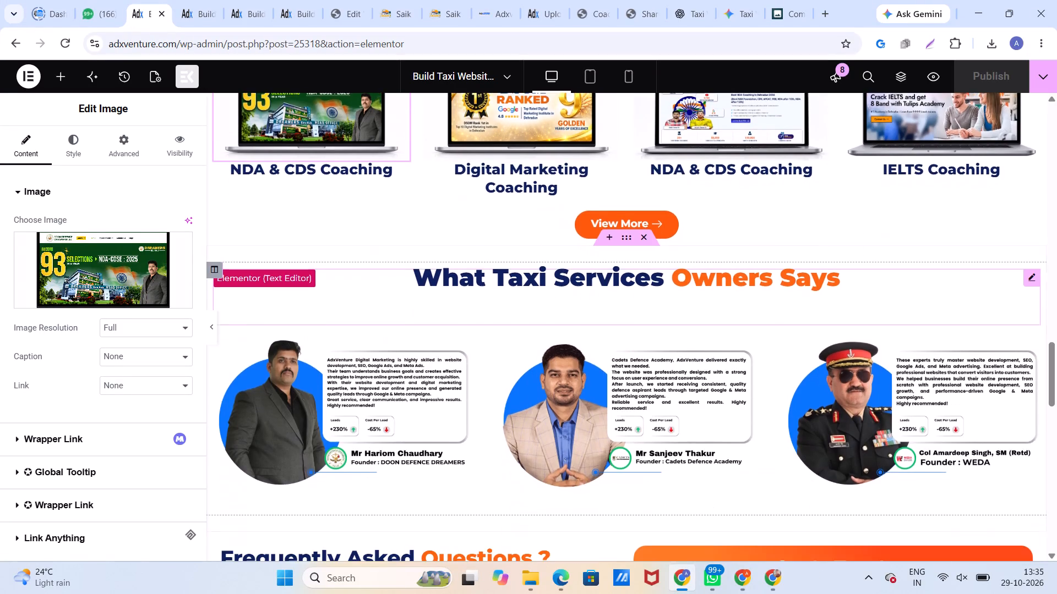
{"action": "scroll", "coordinate": [491, 302], "scroll_direction": "down", "scroll_amount": 9}
{"action": "scroll", "coordinate": [492, 302], "scroll_direction": "up", "scroll_amount": 3}
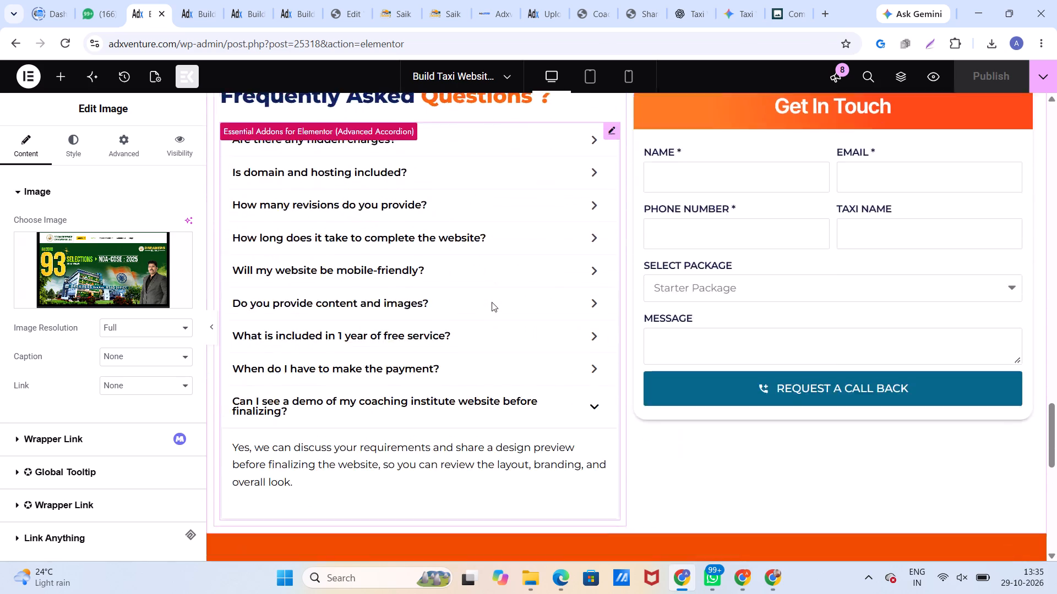
{"action": "scroll", "coordinate": [492, 302], "scroll_direction": "up", "scroll_amount": 1}
{"action": "scroll", "coordinate": [492, 302], "scroll_direction": "down", "scroll_amount": 5}
{"action": "scroll", "coordinate": [492, 302], "scroll_direction": "up", "scroll_amount": 3}
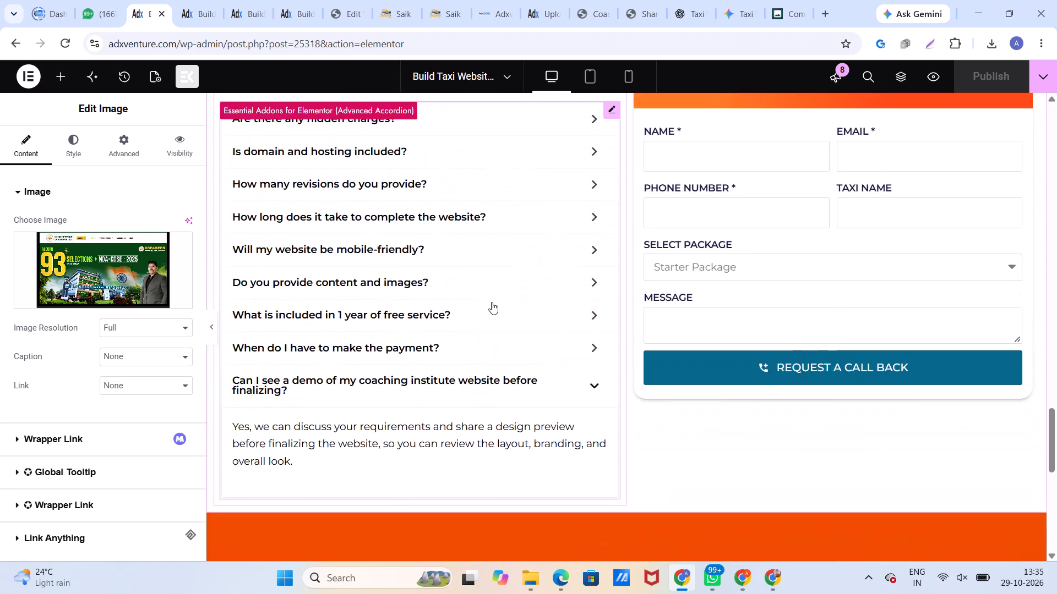
{"action": "scroll", "coordinate": [492, 302], "scroll_direction": "up", "scroll_amount": 1}
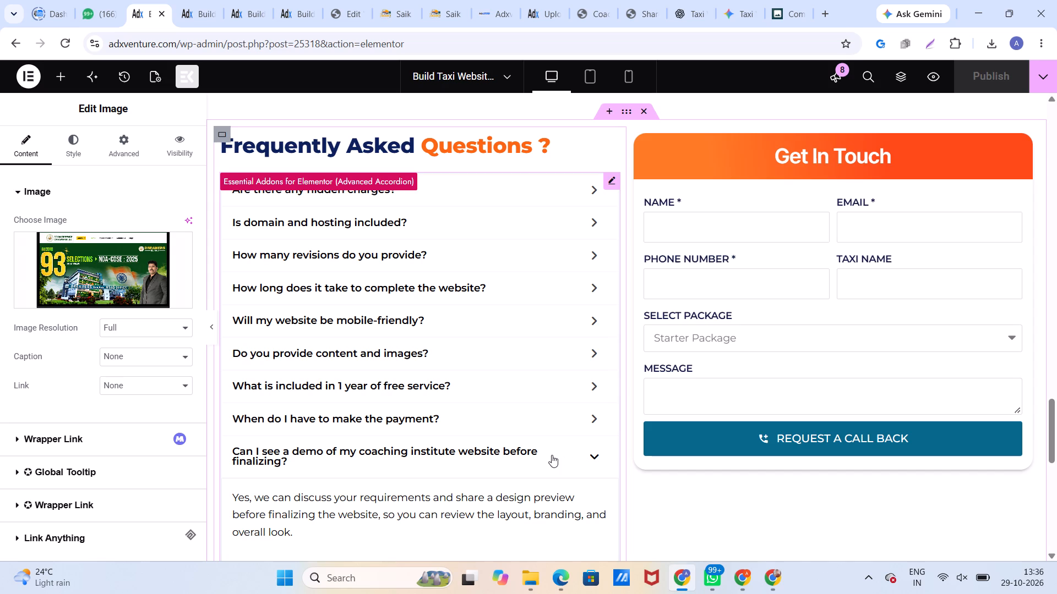
Open the settings of the Frequently Asked Questions accordion.
{"action": "left_click", "coordinate": [611, 180]}
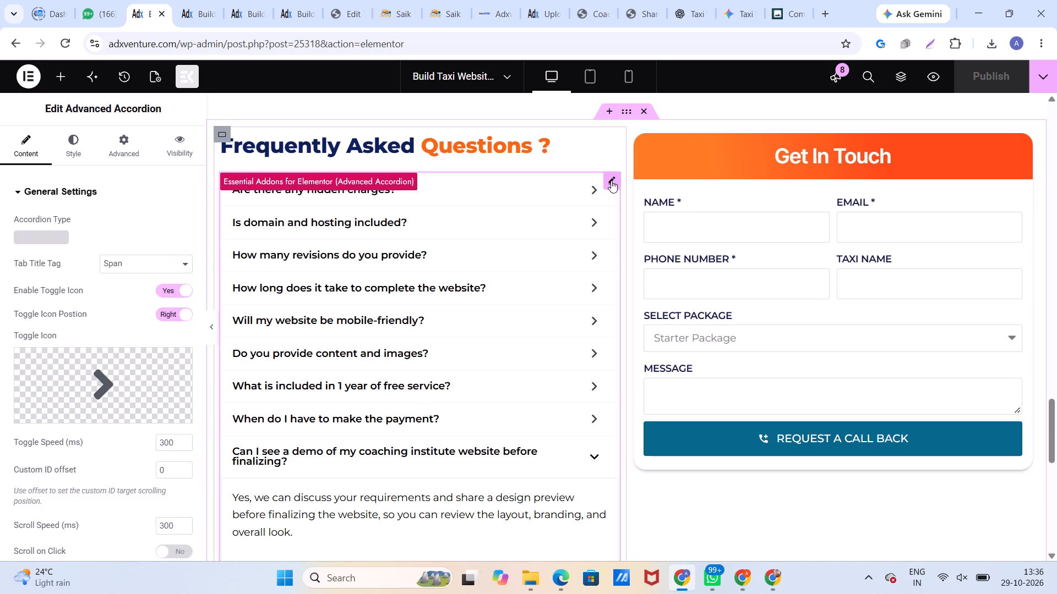
{"action": "scroll", "coordinate": [101, 394], "scroll_direction": "down", "scroll_amount": 5}
{"action": "scroll", "coordinate": [101, 394], "scroll_direction": "up", "scroll_amount": 4}
{"action": "scroll", "coordinate": [109, 279], "scroll_direction": "up", "scroll_amount": 5}
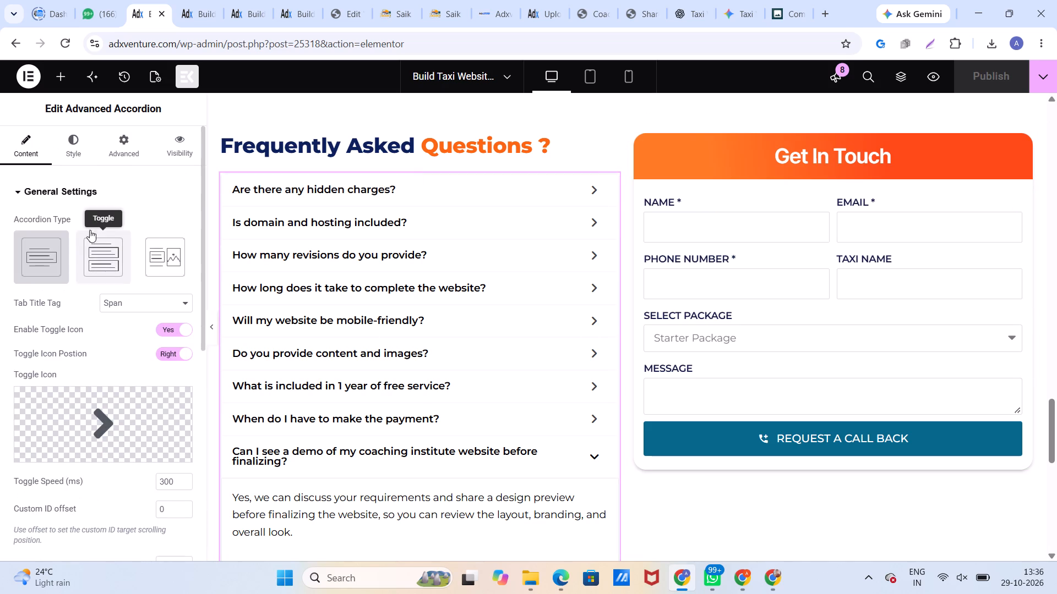
{"action": "scroll", "coordinate": [79, 269], "scroll_direction": "down", "scroll_amount": 4}
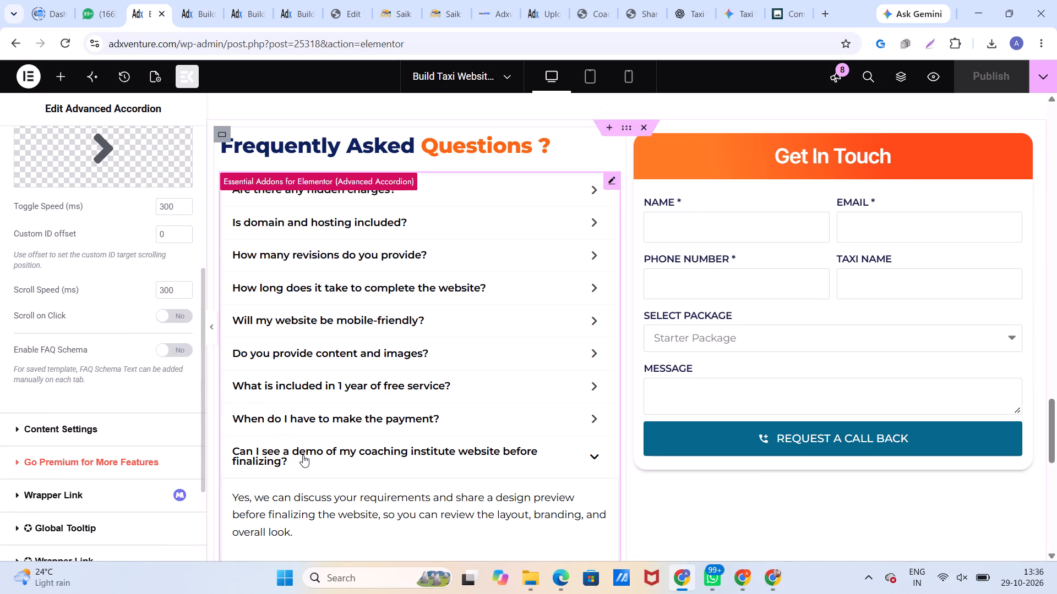
{"action": "scroll", "coordinate": [76, 391], "scroll_direction": "up", "scroll_amount": 4}
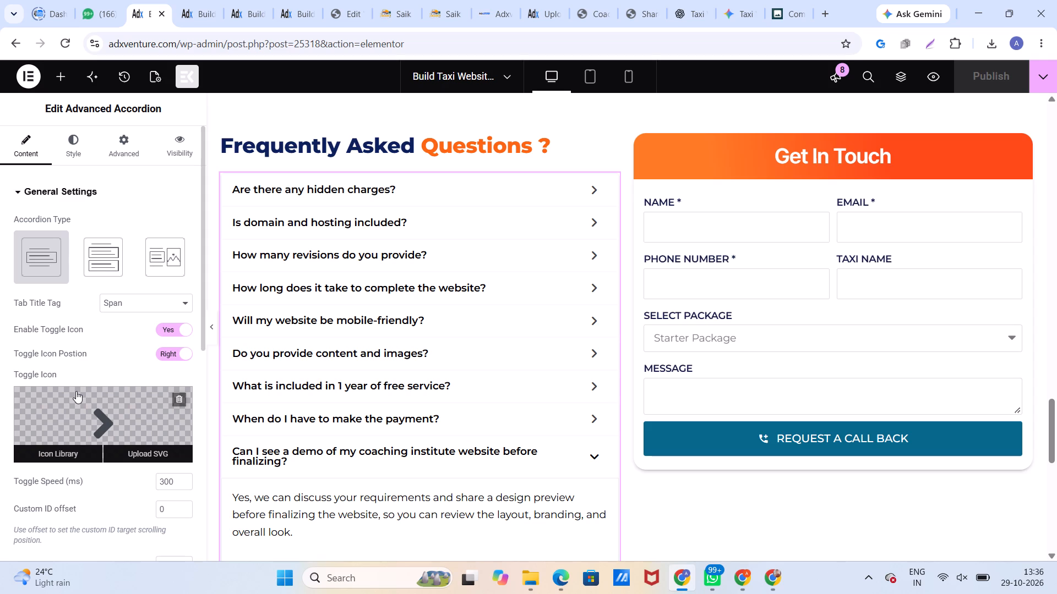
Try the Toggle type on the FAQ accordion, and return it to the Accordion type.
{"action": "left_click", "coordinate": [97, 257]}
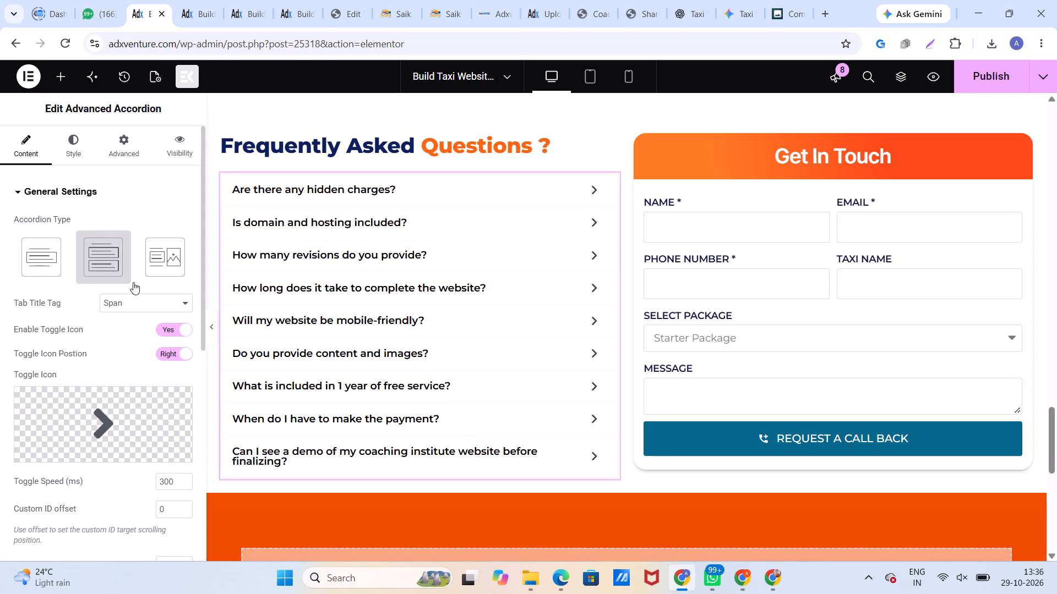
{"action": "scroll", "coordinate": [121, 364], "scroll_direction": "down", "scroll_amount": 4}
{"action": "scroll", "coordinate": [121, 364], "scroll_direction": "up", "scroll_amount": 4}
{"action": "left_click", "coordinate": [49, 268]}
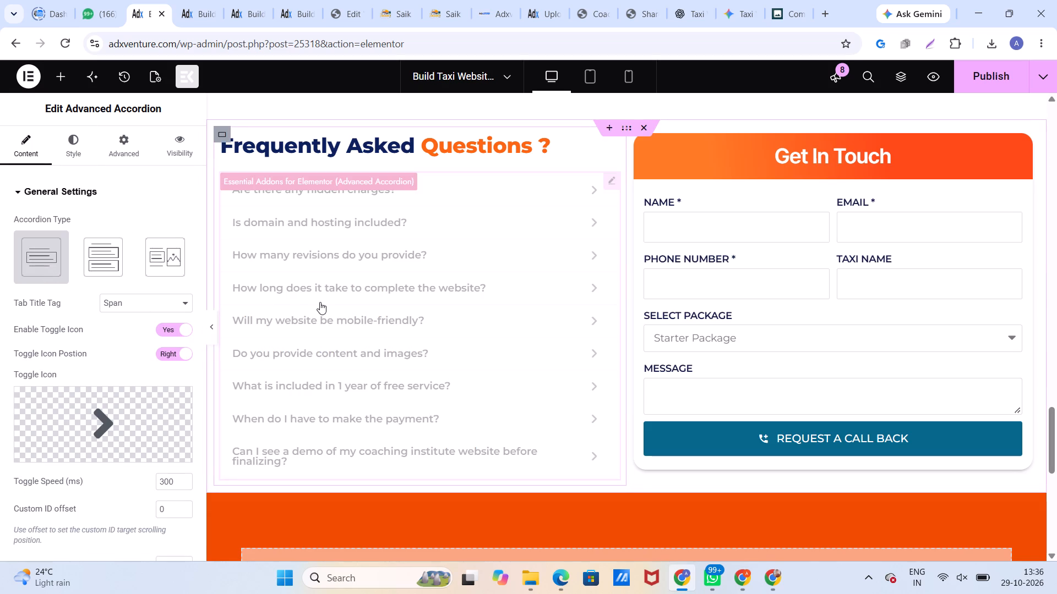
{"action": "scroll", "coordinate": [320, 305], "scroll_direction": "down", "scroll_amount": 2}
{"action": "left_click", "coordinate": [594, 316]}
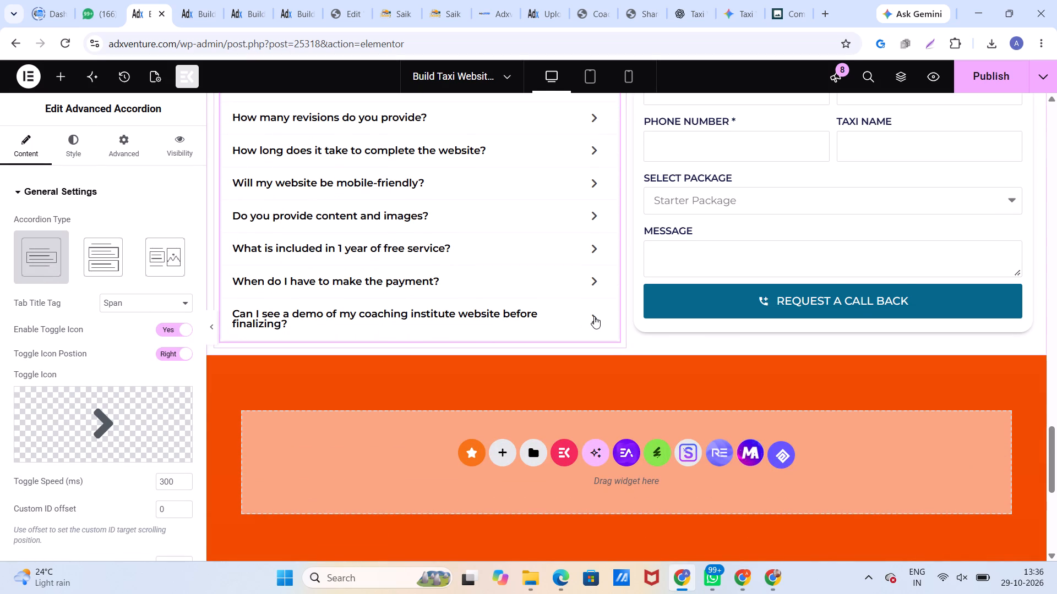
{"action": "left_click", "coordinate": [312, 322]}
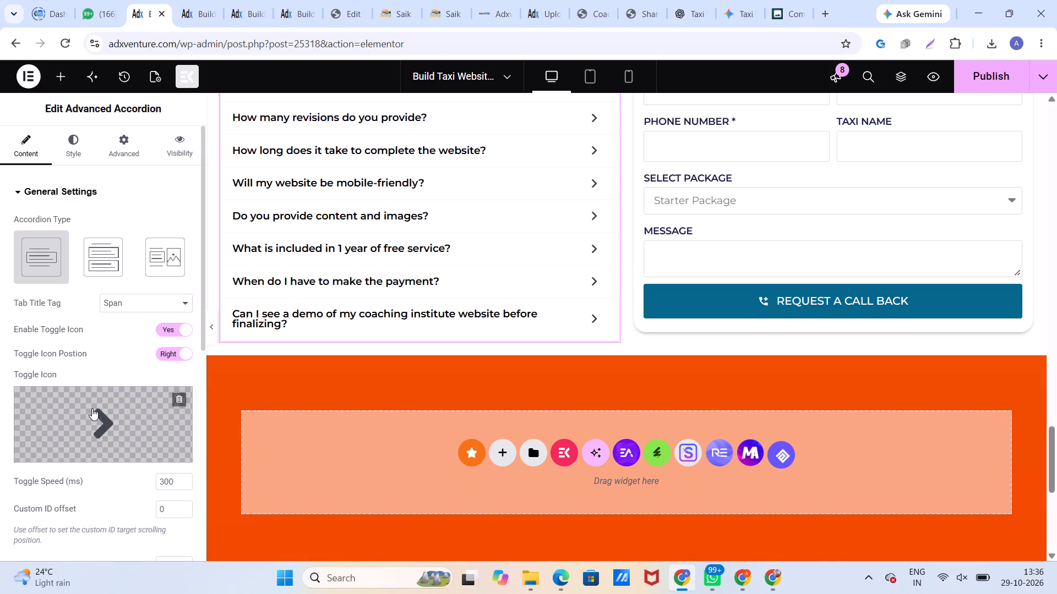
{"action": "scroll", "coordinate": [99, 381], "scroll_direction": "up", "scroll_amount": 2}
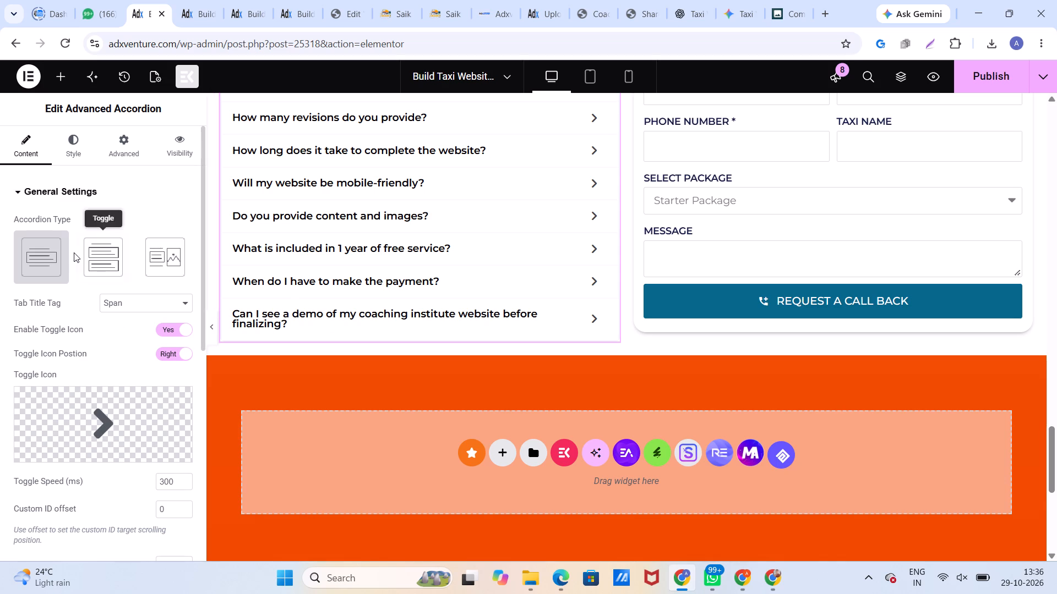
In the content of the last FAQ item, about seeing a demo, delete the opening "Can I se" from the title.
{"action": "left_click", "coordinate": [69, 188]}
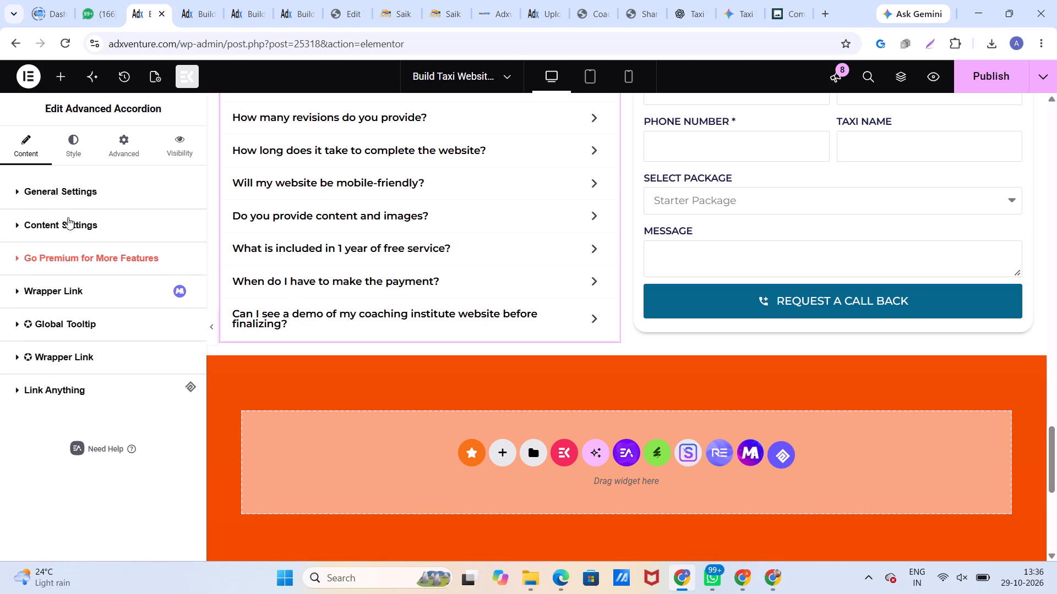
{"action": "left_click", "coordinate": [67, 219]}
{"action": "scroll", "coordinate": [75, 321], "scroll_direction": "down", "scroll_amount": 6}
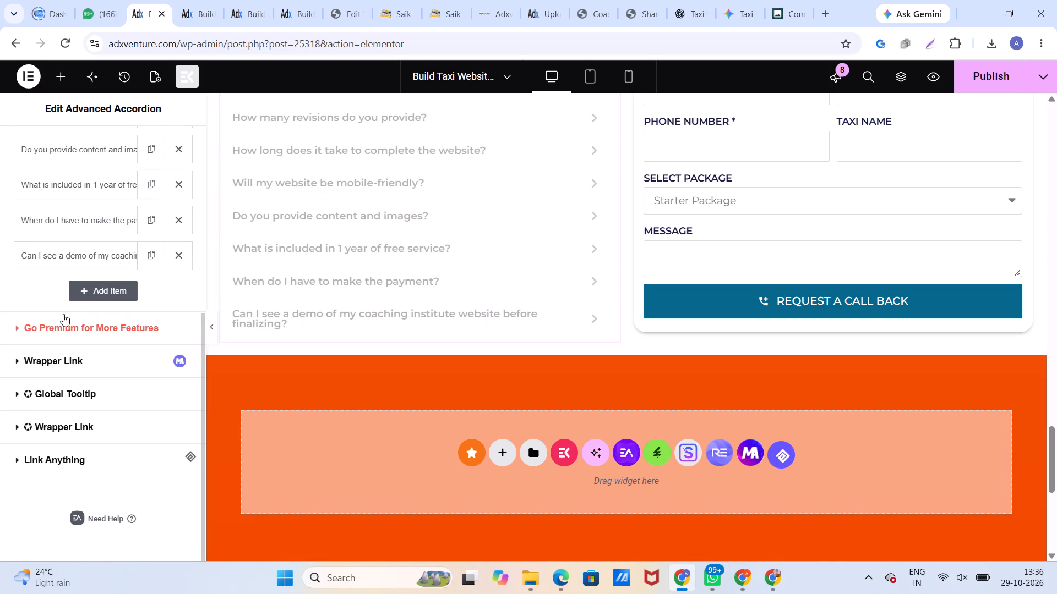
{"action": "left_click", "coordinate": [68, 258]}
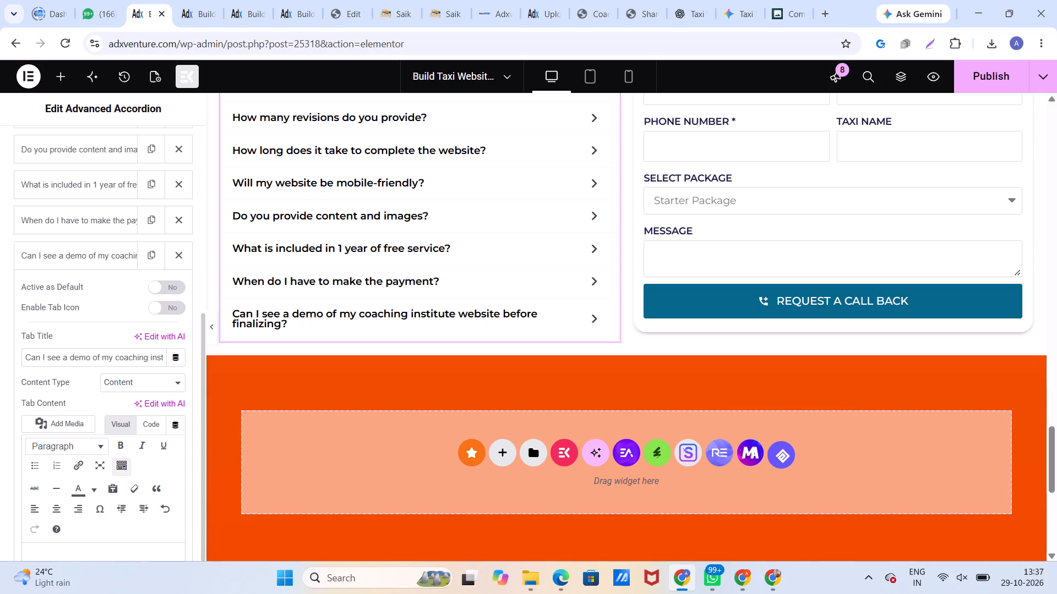
{"action": "left_click", "coordinate": [148, 358]}
{"action": "key", "text": "Right"}
{"action": "key", "text": "Right"}
{"action": "key", "text": "Right"}
{"action": "key", "text": "Right"}
{"action": "key", "text": "Right"}
{"action": "key", "text": "Right"}
{"action": "key", "text": "Right"}
{"action": "key", "text": "Right"}
{"action": "key", "text": "Right"}
{"action": "key", "text": "Right"}
{"action": "key", "text": "Right"}
{"action": "key", "text": "Right"}
{"action": "key", "text": "Right"}
{"action": "key", "text": "Right"}
{"action": "key", "text": "Right"}
{"action": "key", "text": "Right"}
{"action": "key", "text": "Right"}
{"action": "key", "text": "Right"}
{"action": "key", "text": "Right"}
{"action": "key", "text": "Right"}
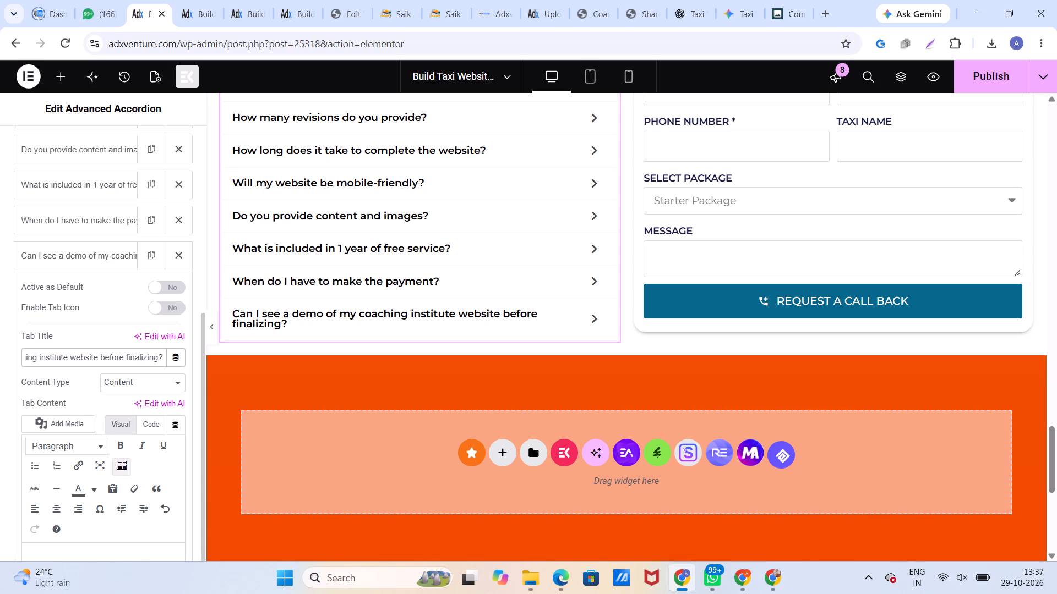
{"action": "key", "text": "Left"}
{"action": "key", "text": "Left"}
{"action": "key", "text": "Left"}
{"action": "key", "text": "Left"}
{"action": "key", "text": "Left"}
{"action": "key", "text": "Left"}
{"action": "key", "text": "Left"}
{"action": "key", "text": "Left"}
{"action": "key", "text": "Left"}
{"action": "key", "text": "Left"}
{"action": "key", "text": "Left"}
{"action": "key", "text": "Left"}
{"action": "key", "text": "Left"}
{"action": "key", "text": "Left"}
{"action": "key", "text": "Left"}
{"action": "key", "text": "Left"}
{"action": "key", "text": "Left"}
{"action": "key", "text": "Left"}
{"action": "key", "text": "Left"}
{"action": "key", "text": "Left"}
{"action": "key", "text": "Left"}
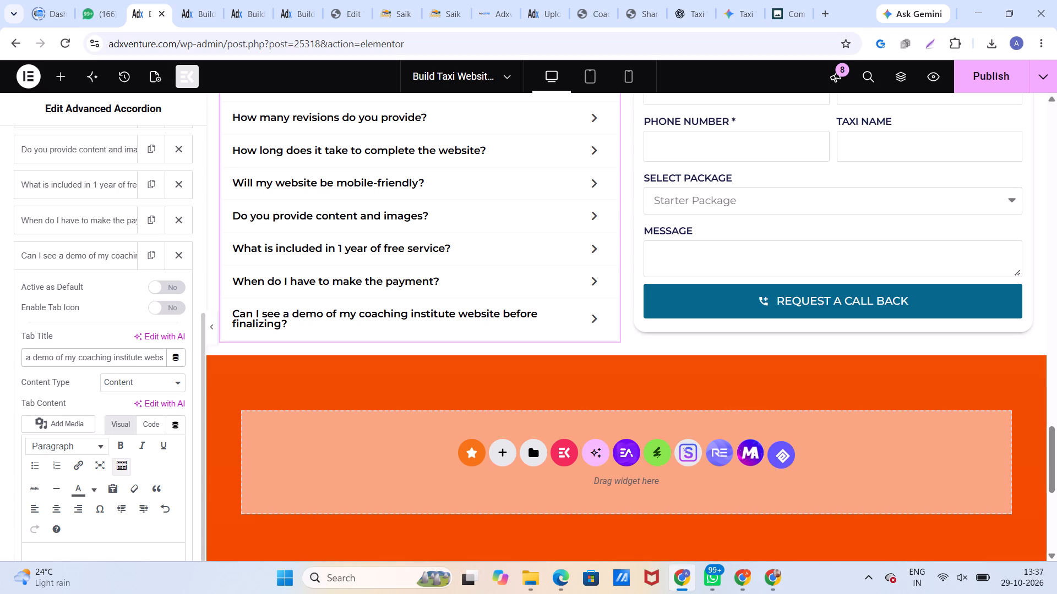
{"action": "key", "text": "Left"}
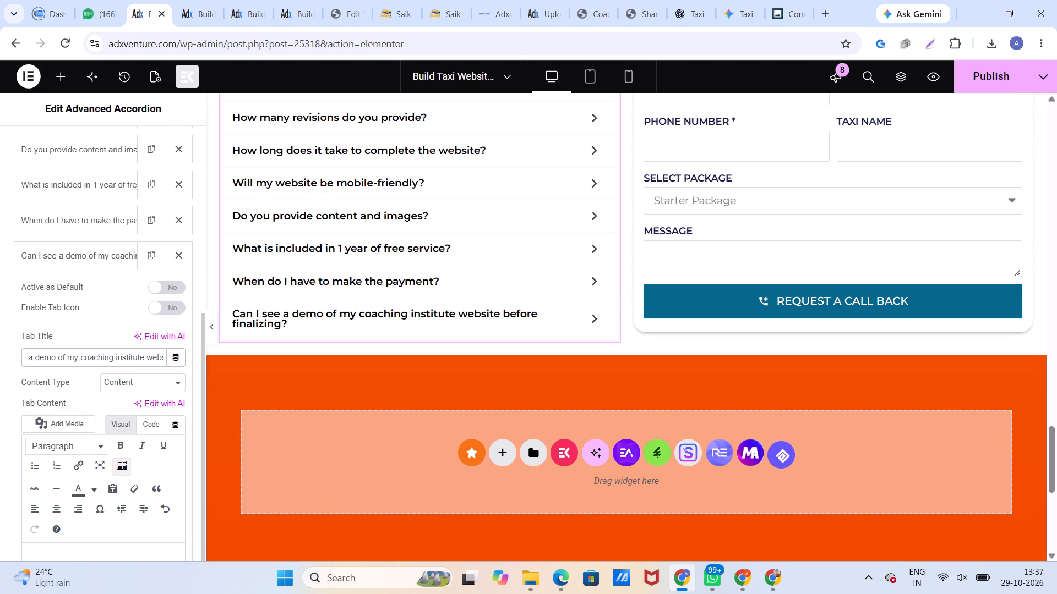
{"action": "key", "text": "Left"}
{"action": "key", "text": "BackSpace"}
{"action": "key", "text": "BackSpace"}
{"action": "key", "text": "BackSpace"}
{"action": "key", "text": "BackSpace"}
{"action": "key", "text": "BackSpace"}
{"action": "key", "text": "BackSpace"}
{"action": "key", "text": "BackSpace"}
{"action": "key", "text": "BackSpace"}
{"action": "key", "text": "BackSpace"}
{"action": "key", "text": "BackSpace"}
{"action": "key", "text": "BackSpace"}
{"action": "key", "text": "BackSpace"}
{"action": "key", "text": "BackSpace"}
{"action": "key", "text": "BackSpace"}
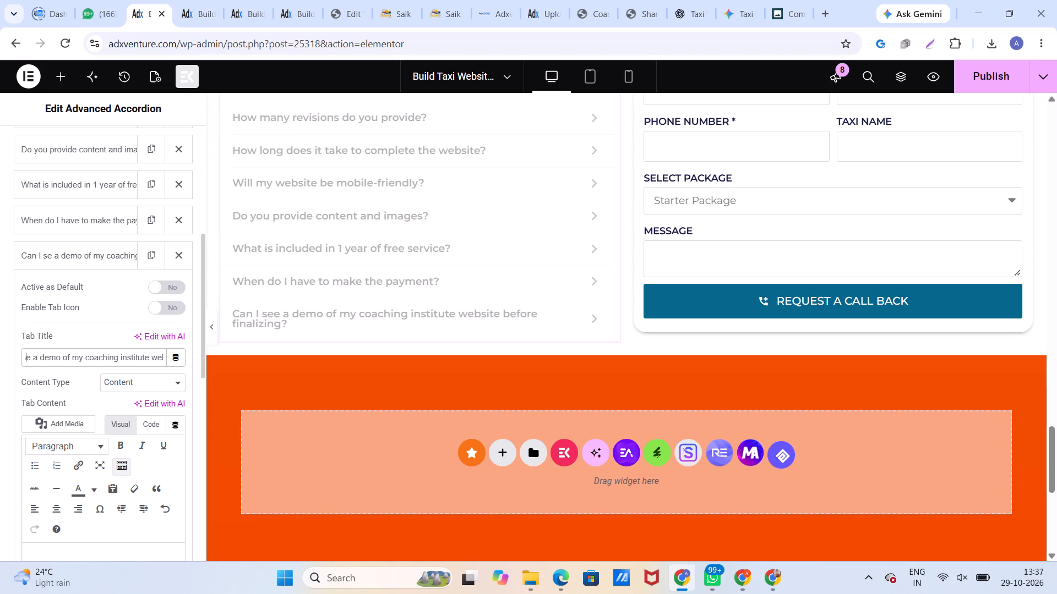
{"action": "key", "text": "BackSpace"}
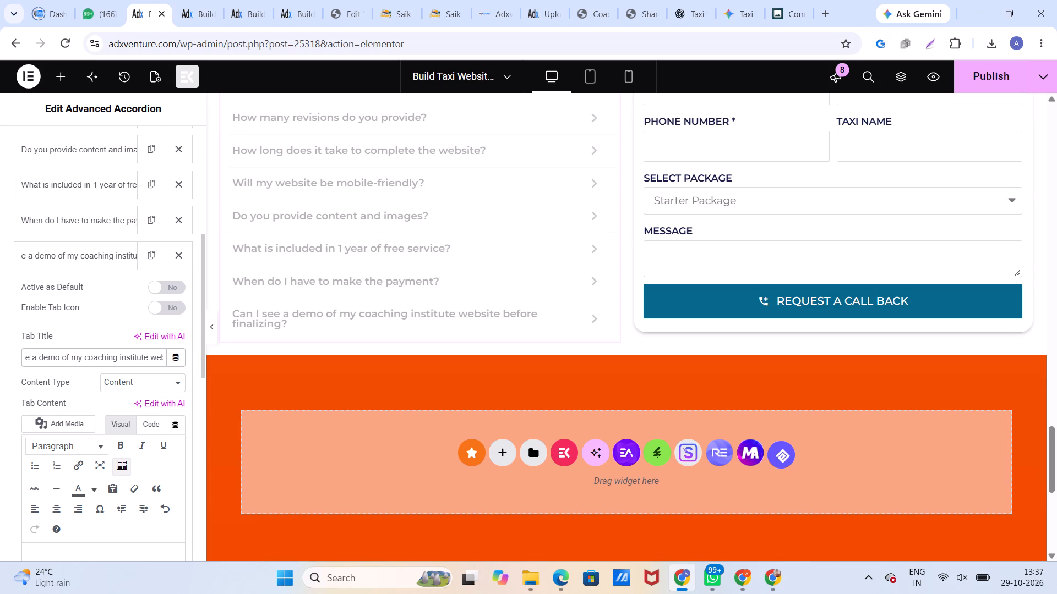
{"action": "key", "text": "BackSpace"}
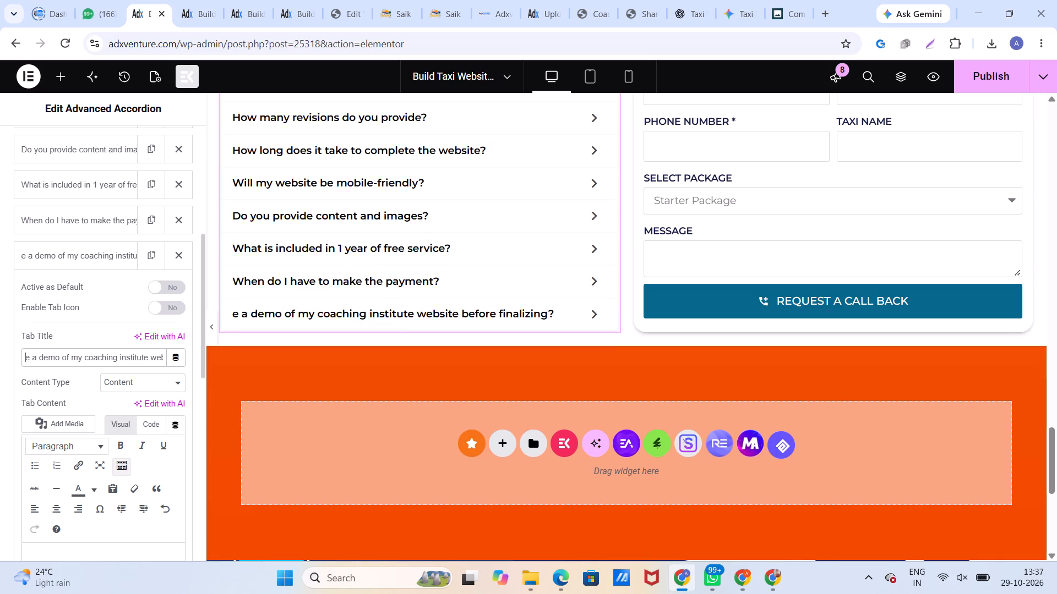
Replace "coaching institute" with "Taxi" in the last FAQ item's title.
{"action": "left_click", "coordinate": [149, 355]}
{"action": "key", "text": "BackSpace"}
{"action": "key", "text": "BackSpace"}
{"action": "key", "text": "BackSpace"}
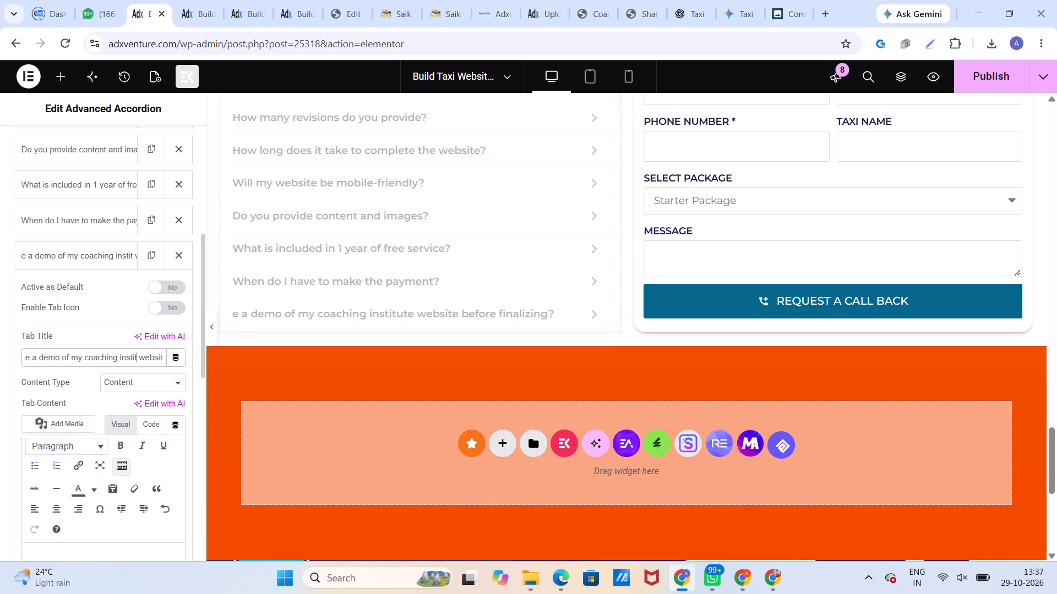
{"action": "key", "text": "BackSpace"}
{"action": "key", "text": "BackSpace"}
{"action": "key", "text": "BackSpace"}
{"action": "key", "text": "BackSpace"}
{"action": "key", "text": "BackSpace"}
{"action": "key", "text": "BackSpace"}
{"action": "key", "text": "BackSpace"}
{"action": "key", "text": "BackSpace"}
{"action": "key", "text": "BackSpace"}
{"action": "key", "text": "BackSpace"}
{"action": "key", "text": "BackSpace"}
{"action": "key", "text": "BackSpace"}
{"action": "key", "text": "BackSpace"}
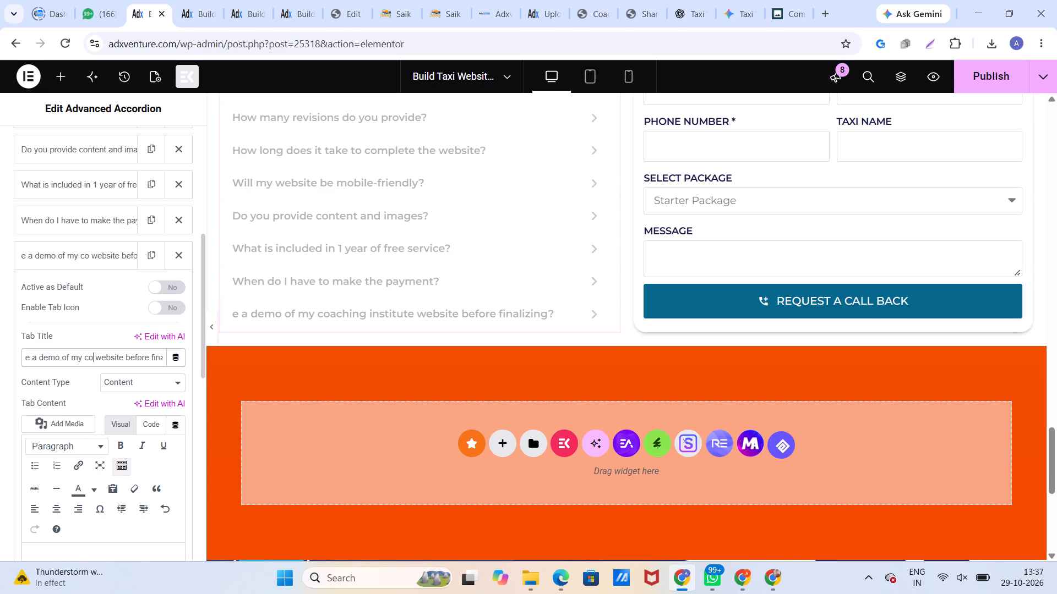
{"action": "key", "text": "BackSpace"}
{"action": "key", "text": "BackSpace"}
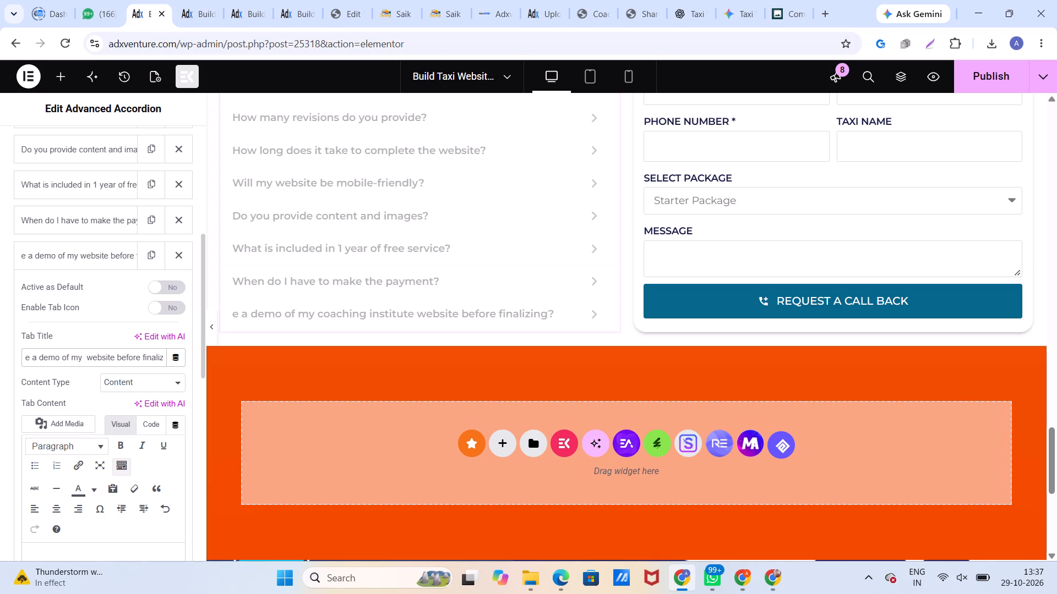
{"action": "key", "text": "t"}
{"action": "type", "text": "axi"}
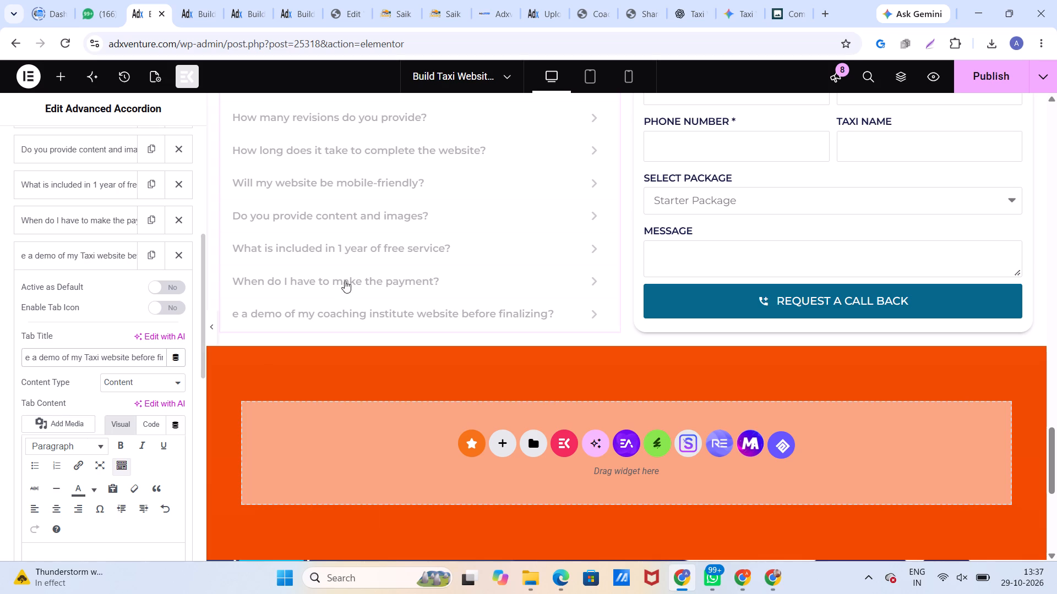
Publish the page with the edited FAQ title.
{"action": "left_click", "coordinate": [999, 71]}
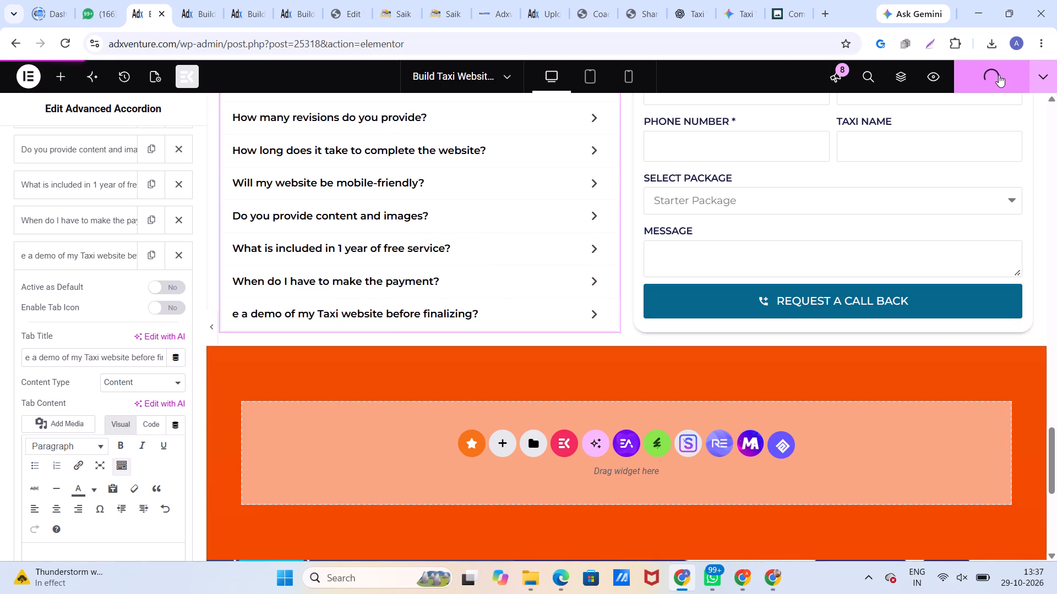
{"action": "scroll", "coordinate": [652, 226], "scroll_direction": "up", "scroll_amount": 4}
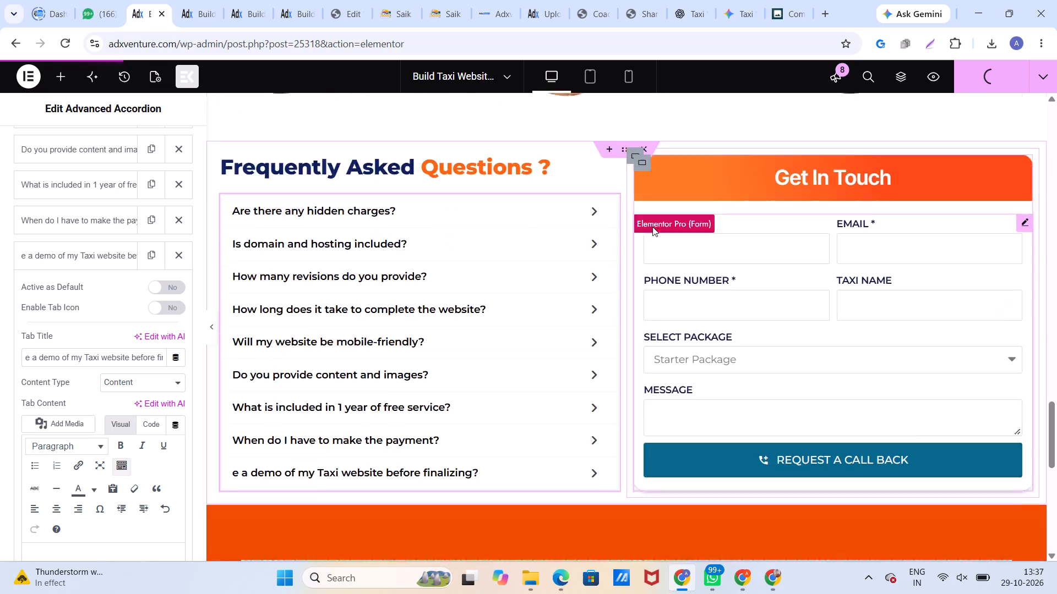
{"action": "scroll", "coordinate": [653, 227], "scroll_direction": "up", "scroll_amount": 4}
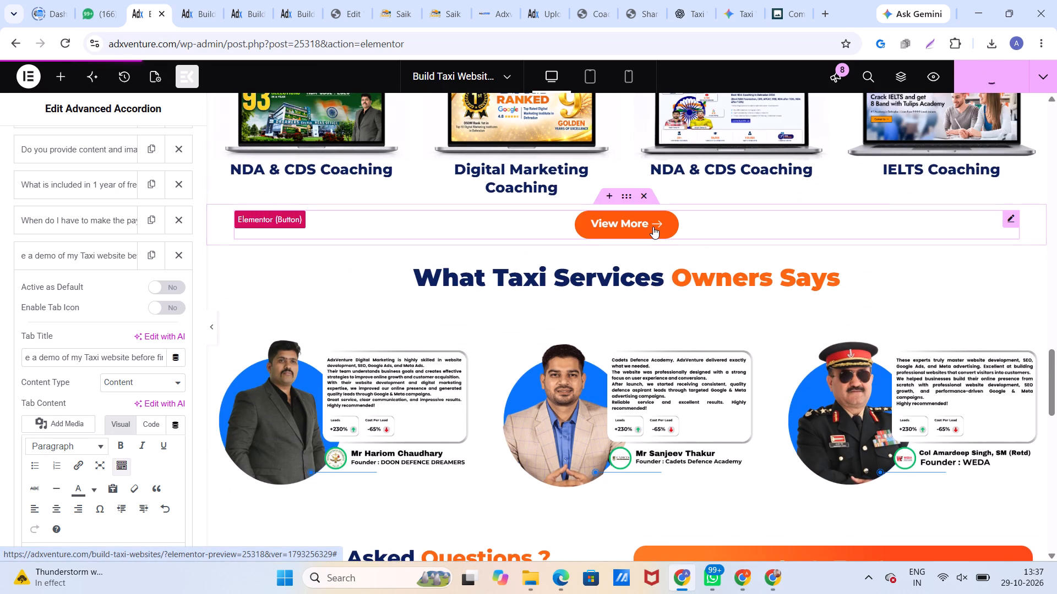
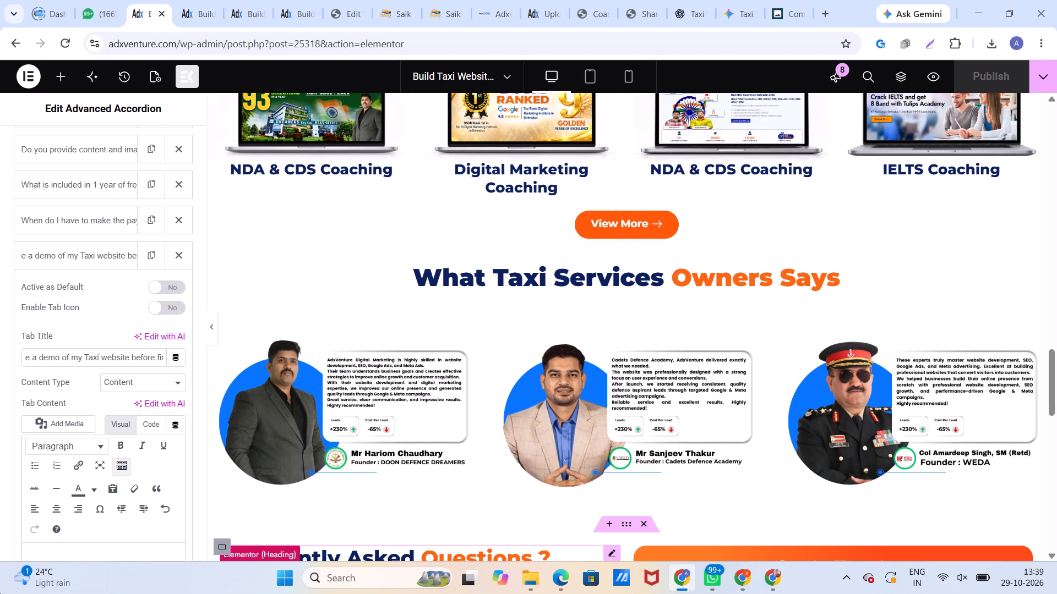
Look through the media library for a replacement for the first laptop mockup under Recent Taxi Website Designs, and leave without choosing one.
{"action": "scroll", "coordinate": [444, 338], "scroll_direction": "up", "scroll_amount": 1}
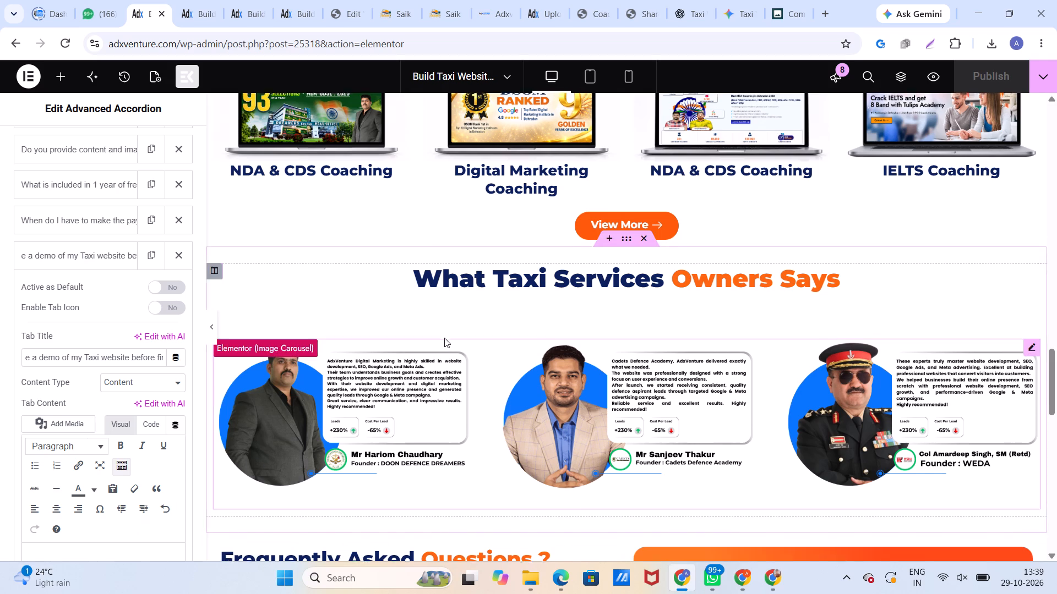
{"action": "scroll", "coordinate": [444, 338], "scroll_direction": "up", "scroll_amount": 5}
{"action": "scroll", "coordinate": [445, 336], "scroll_direction": "down", "scroll_amount": 3}
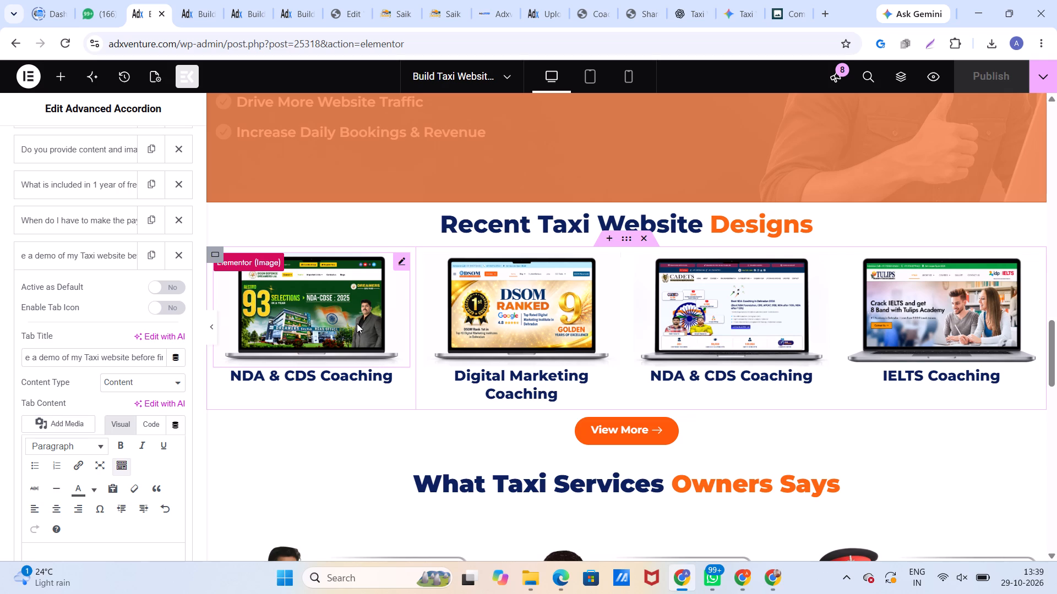
{"action": "left_click", "coordinate": [357, 323]}
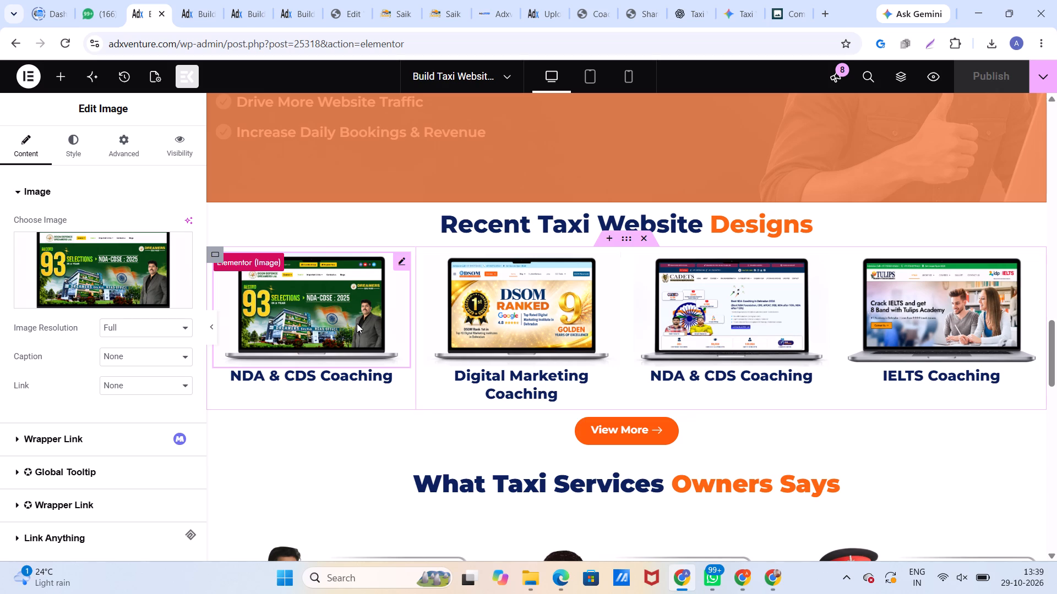
{"action": "left_click", "coordinate": [118, 276]}
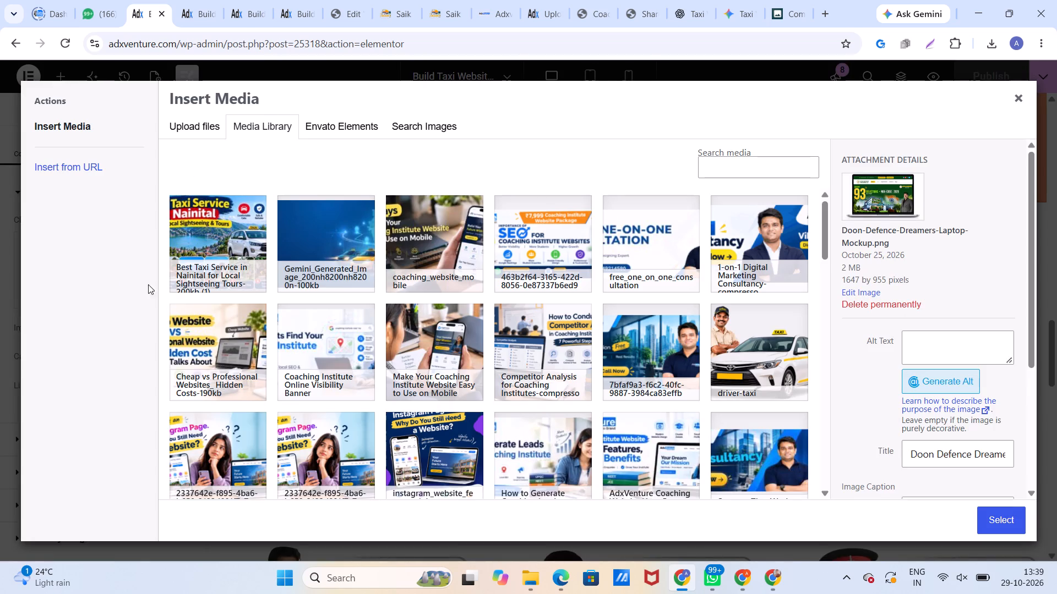
{"action": "scroll", "coordinate": [431, 318], "scroll_direction": "down", "scroll_amount": 20}
{"action": "scroll", "coordinate": [431, 318], "scroll_direction": "down", "scroll_amount": 4}
{"action": "scroll", "coordinate": [428, 322], "scroll_direction": "up", "scroll_amount": 1}
{"action": "scroll", "coordinate": [428, 322], "scroll_direction": "down", "scroll_amount": 1}
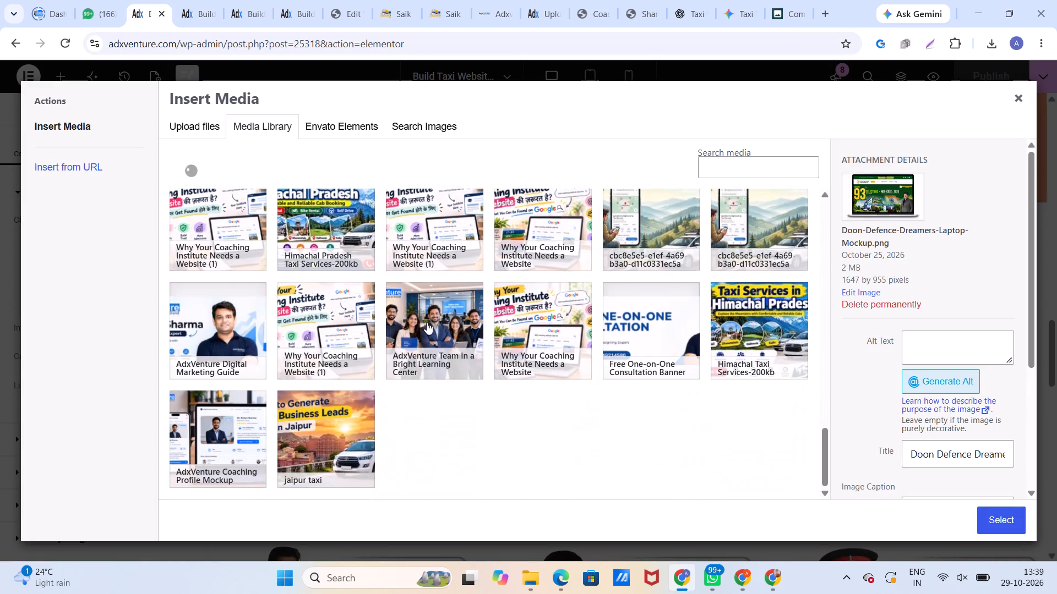
{"action": "scroll", "coordinate": [424, 322], "scroll_direction": "up", "scroll_amount": 16}
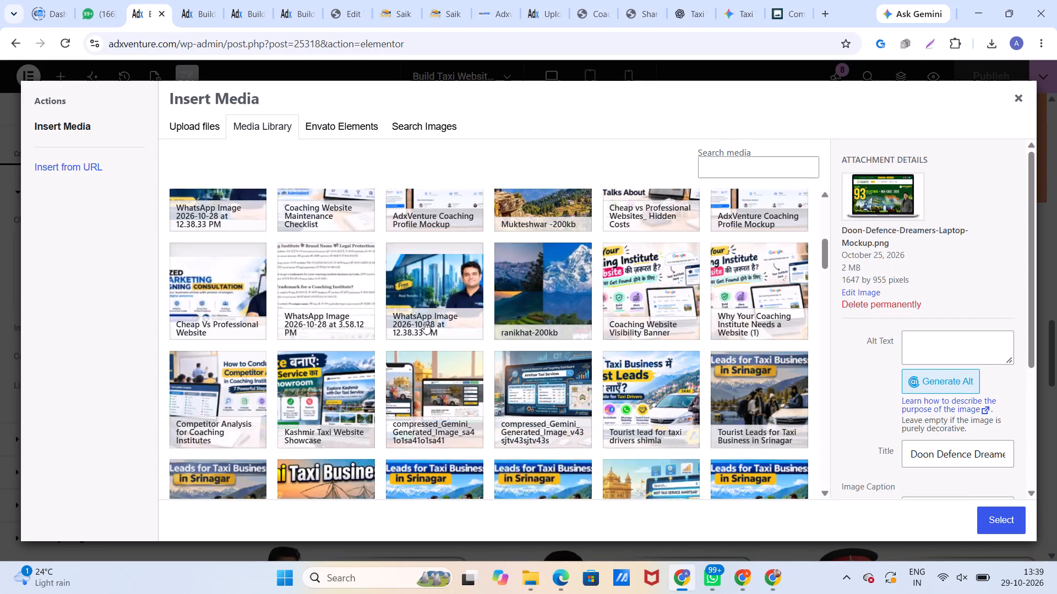
{"action": "scroll", "coordinate": [424, 322], "scroll_direction": "up", "scroll_amount": 8}
{"action": "left_click", "coordinate": [341, 119]}
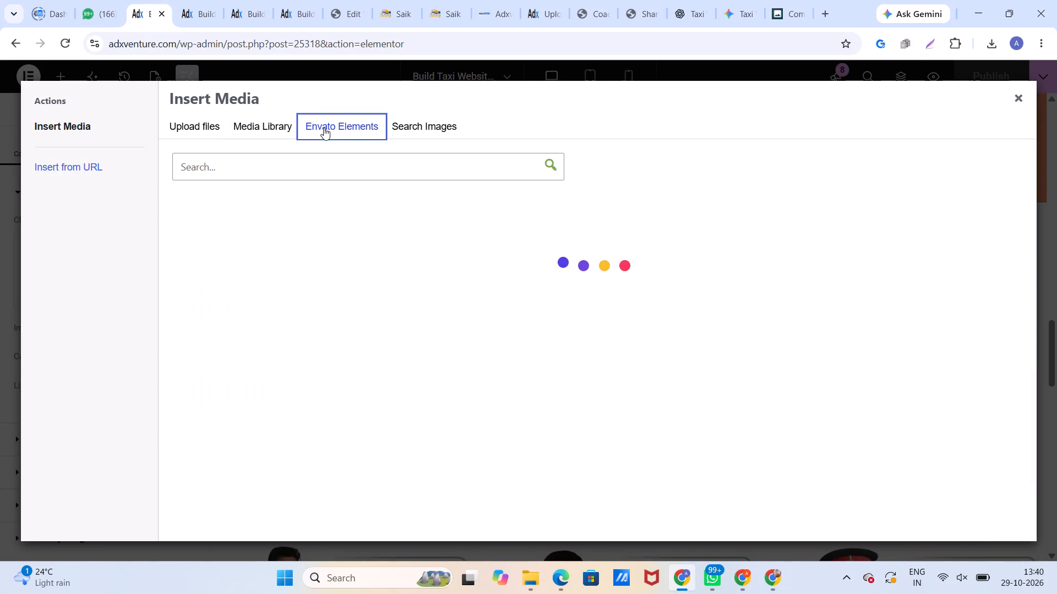
{"action": "left_click", "coordinate": [168, 120]}
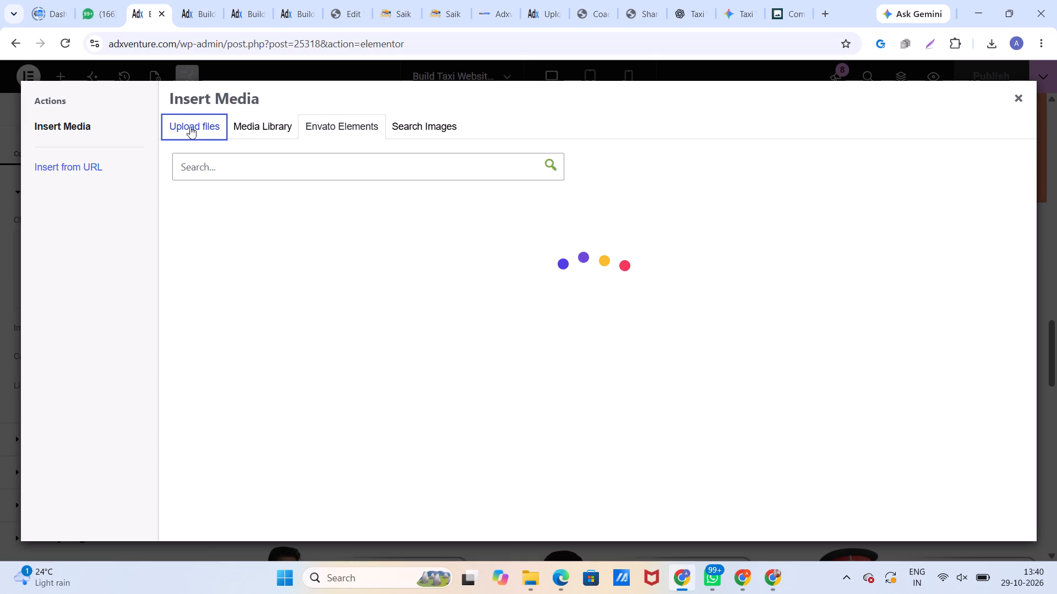
{"action": "left_click", "coordinate": [270, 124]}
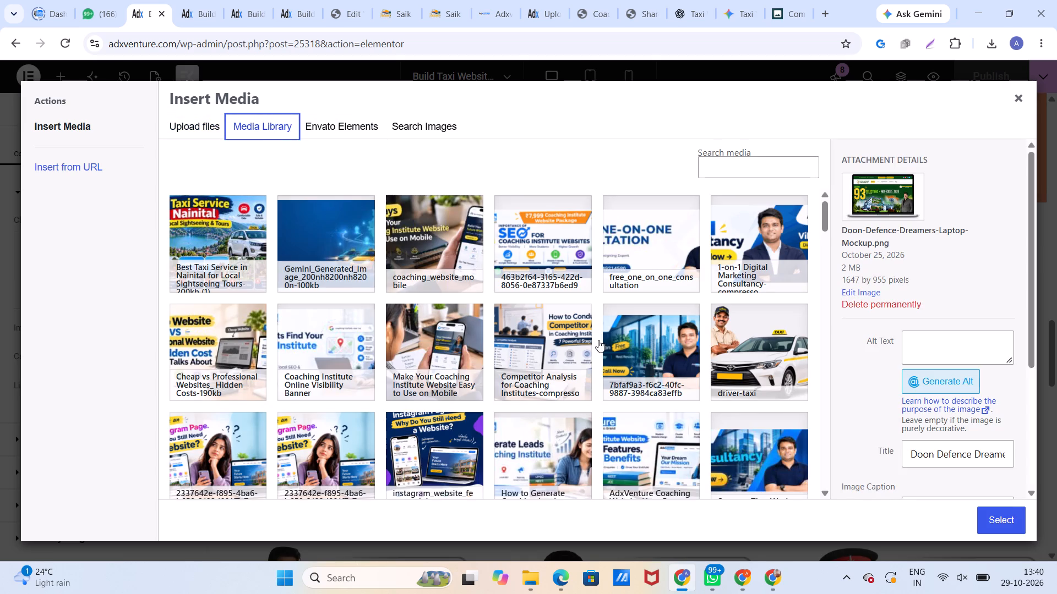
{"action": "scroll", "coordinate": [598, 340], "scroll_direction": "down", "scroll_amount": 8}
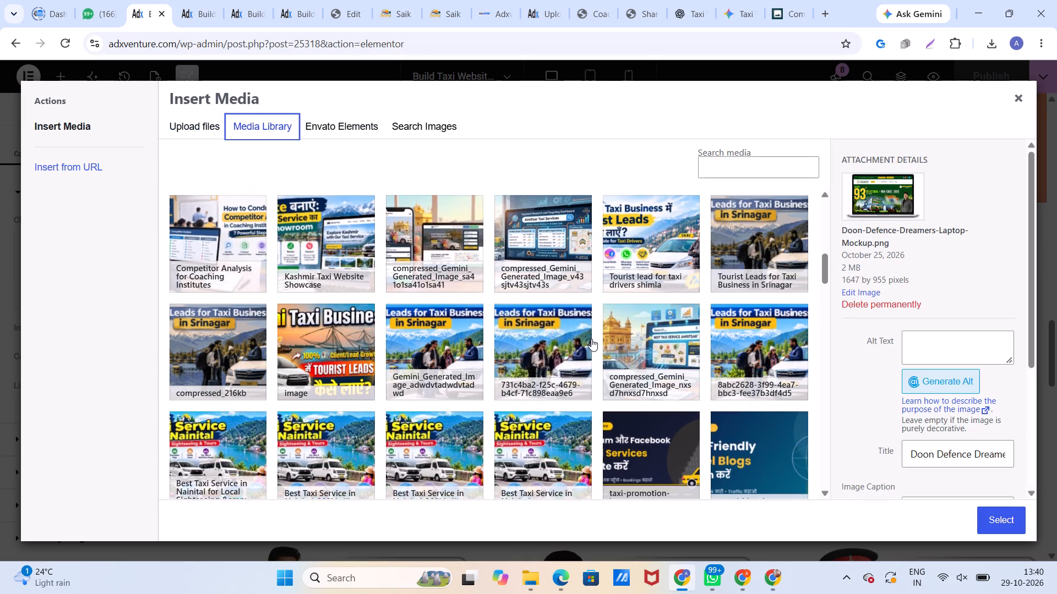
{"action": "scroll", "coordinate": [590, 338], "scroll_direction": "down", "scroll_amount": 13}
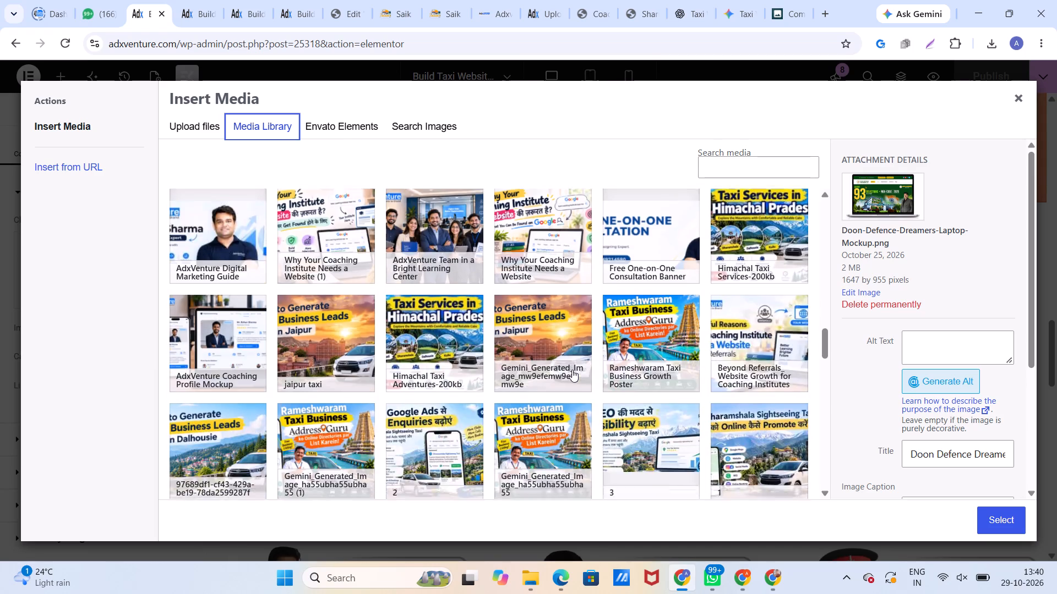
{"action": "scroll", "coordinate": [572, 370], "scroll_direction": "up", "scroll_amount": 1}
{"action": "scroll", "coordinate": [572, 370], "scroll_direction": "down", "scroll_amount": 12}
{"action": "scroll", "coordinate": [571, 370], "scroll_direction": "up", "scroll_amount": 1}
{"action": "scroll", "coordinate": [571, 370], "scroll_direction": "down", "scroll_amount": 8}
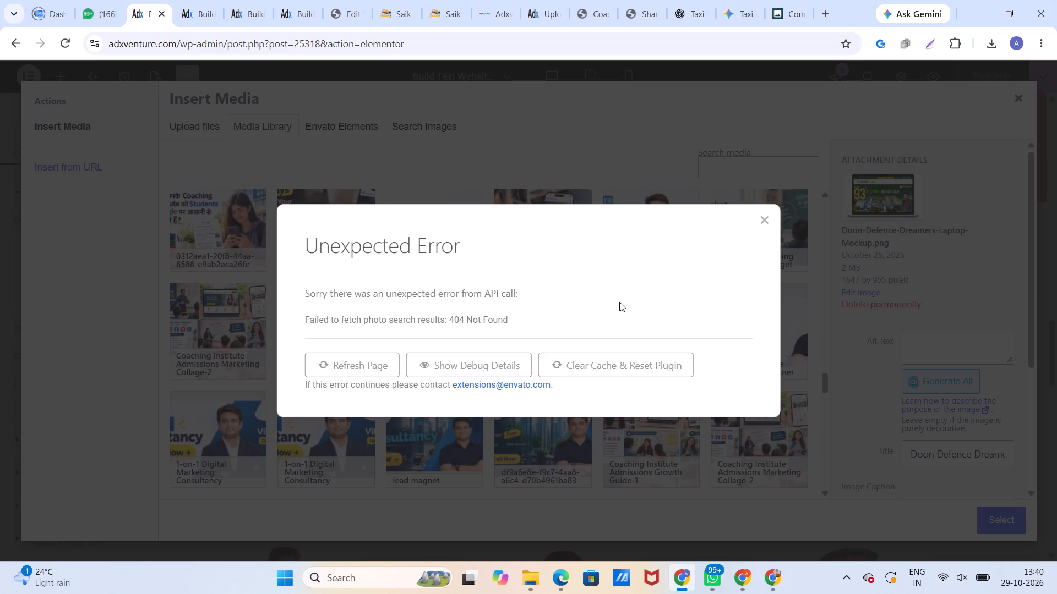
{"action": "left_click", "coordinate": [760, 220]}
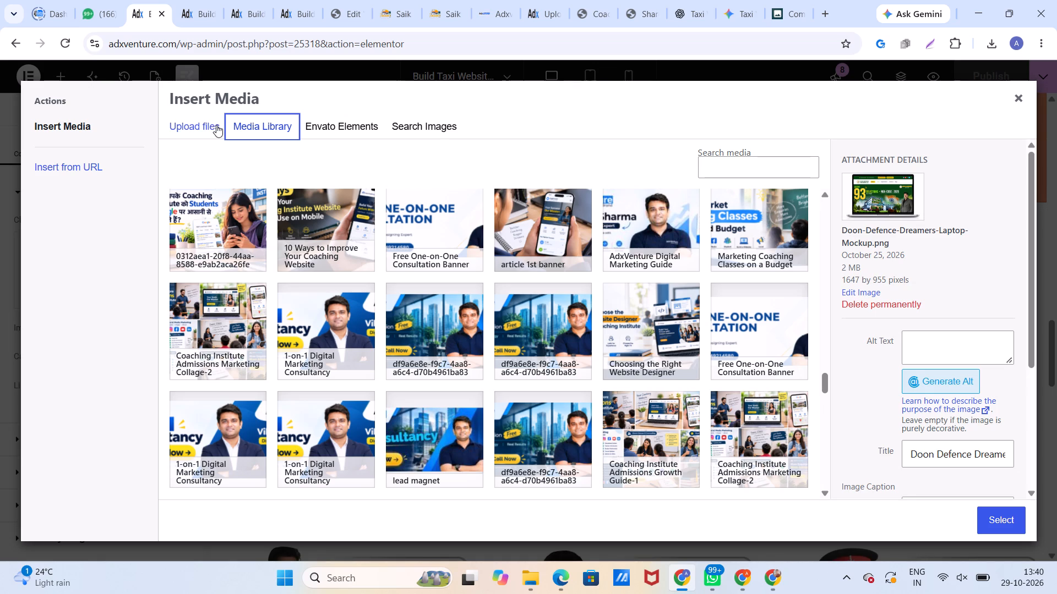
{"action": "left_click", "coordinate": [1012, 97]}
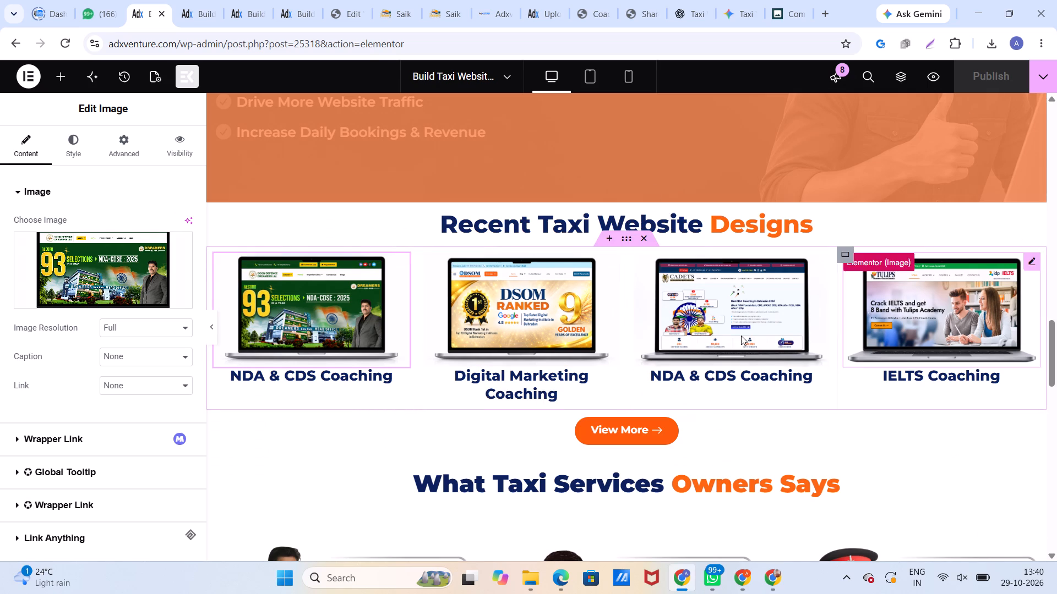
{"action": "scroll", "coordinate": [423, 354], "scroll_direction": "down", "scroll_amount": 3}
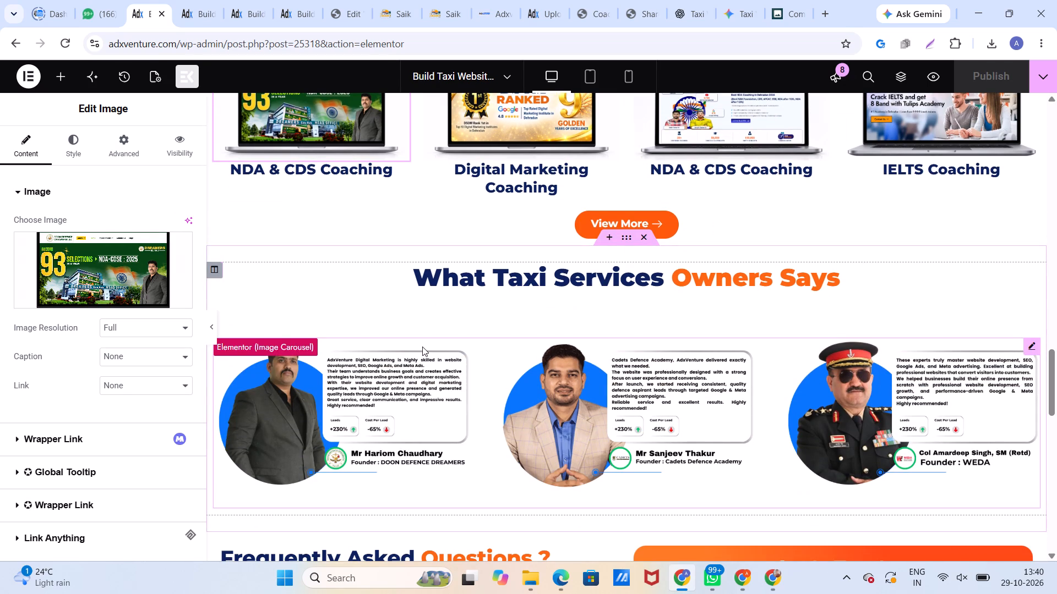
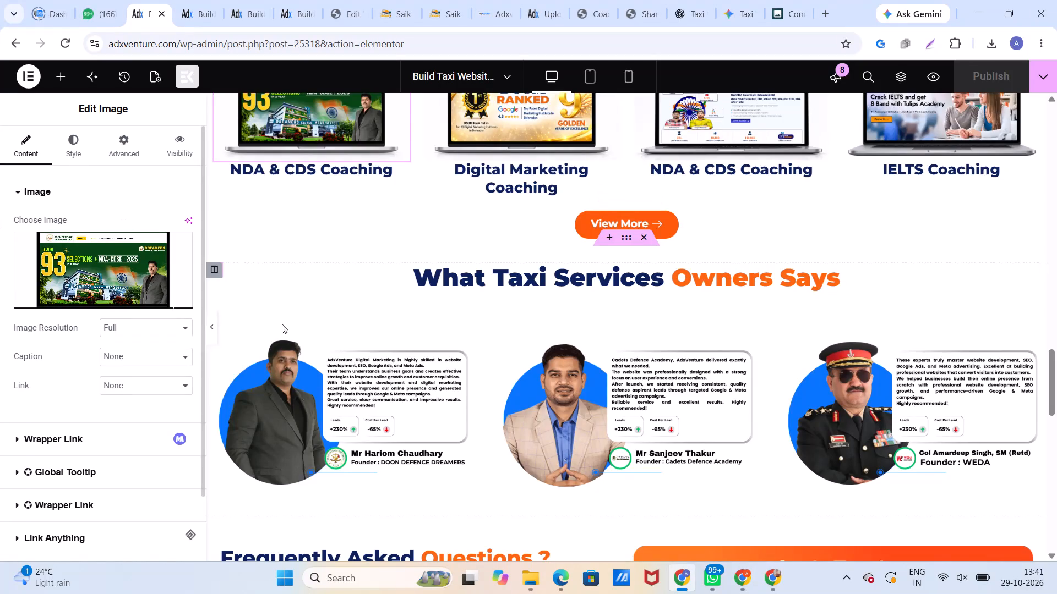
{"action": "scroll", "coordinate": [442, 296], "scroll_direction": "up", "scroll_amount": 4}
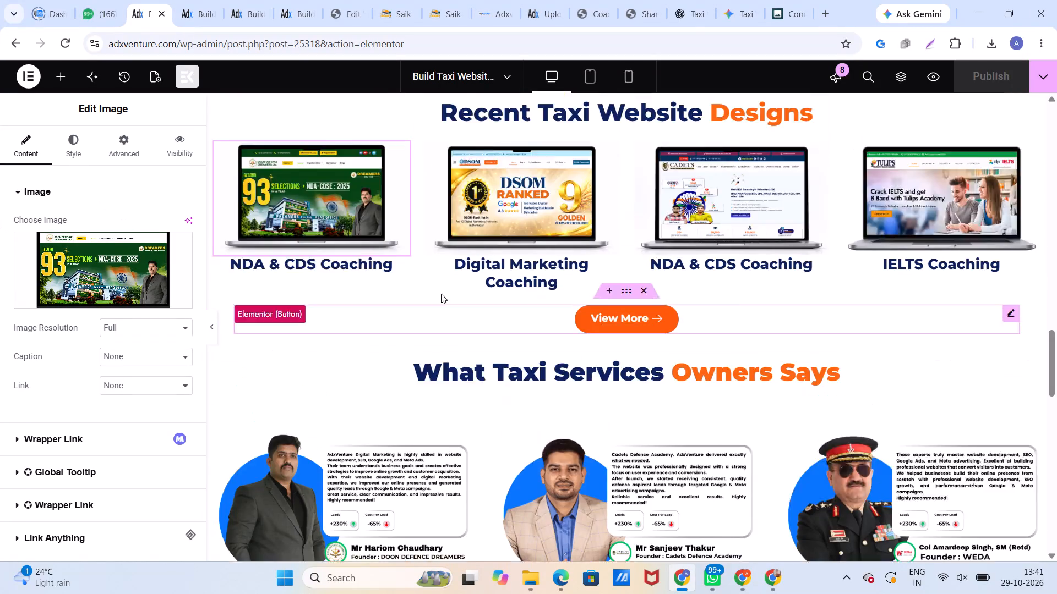